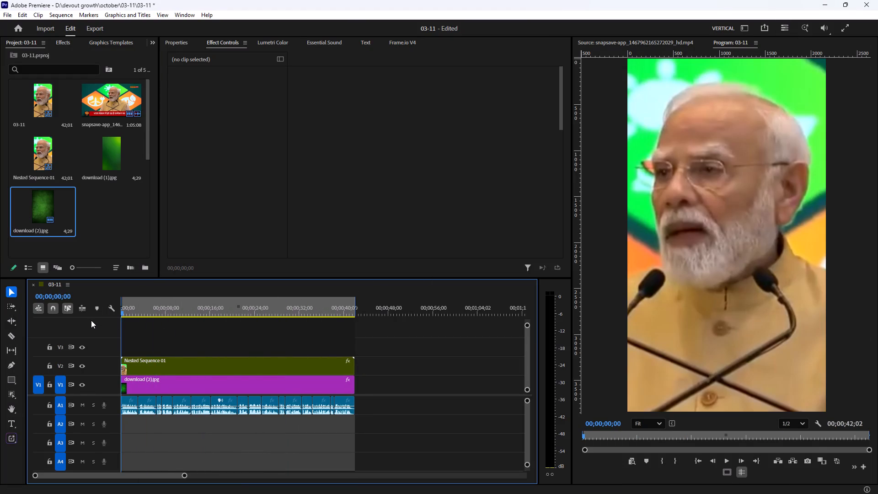
pyautogui.write('==')
pyautogui.press('space')
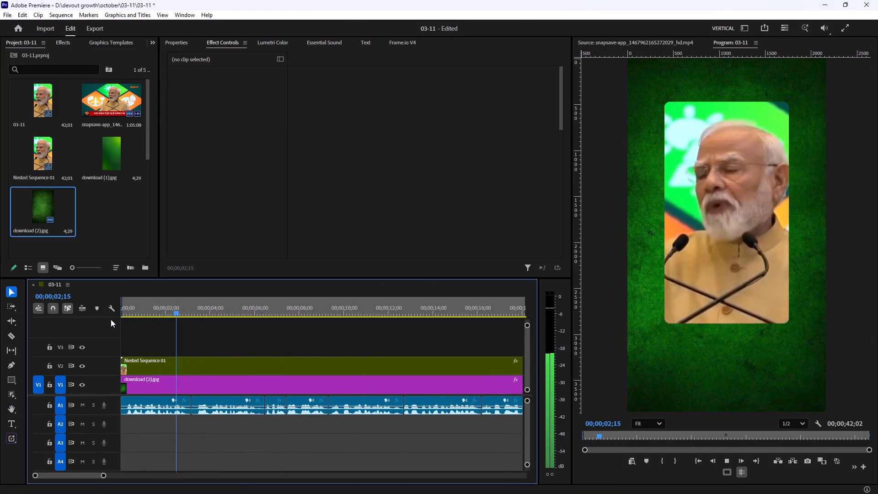
pyautogui.press('space')
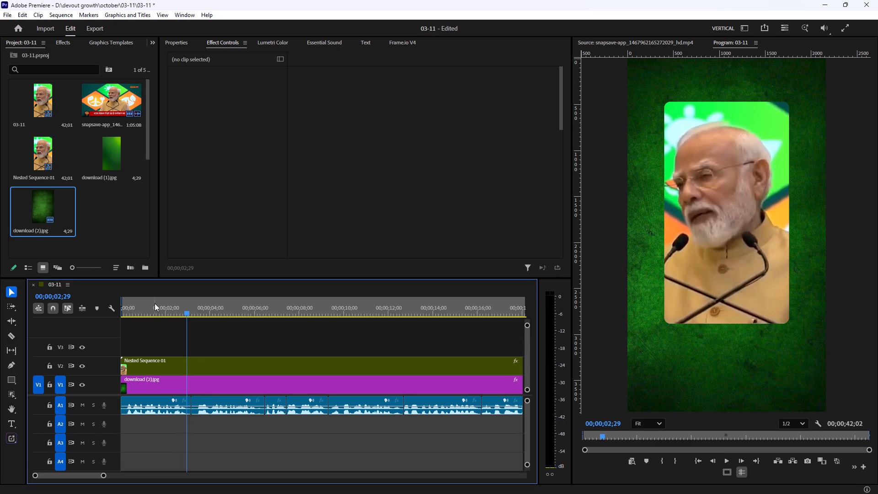
pyautogui.moveTo(182, 304); pyautogui.dragTo(110, 320)
pyautogui.press('space')
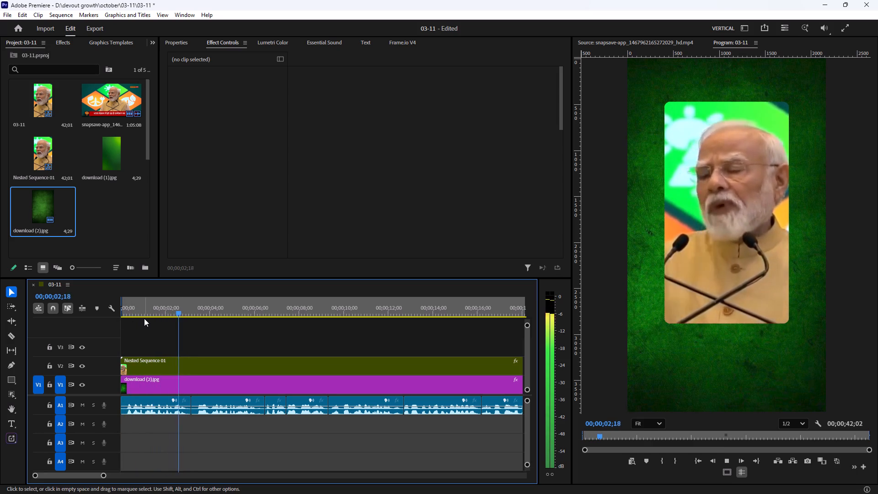
pyautogui.press('space')
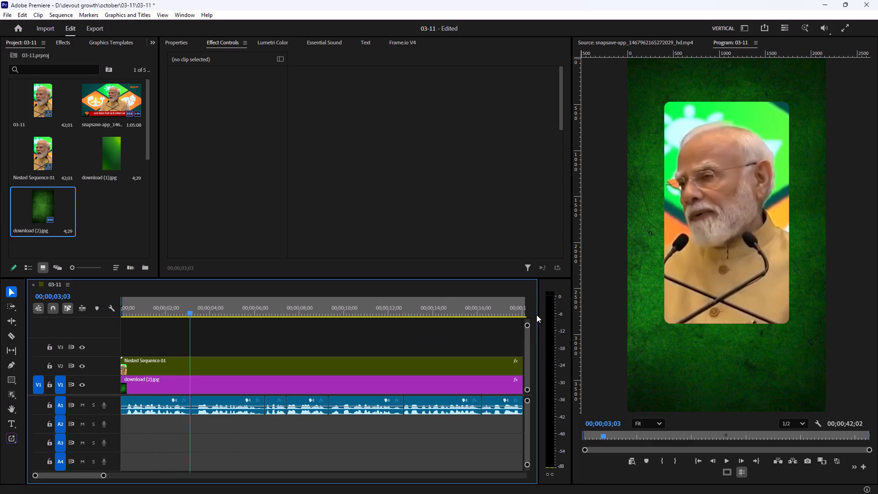
# Open the recent project D:\Copied_07-10\07-10.prproj, accepting the default substitute for its missing font.
pyautogui.moveTo(526, 327); pyautogui.dragTo(526, 303)
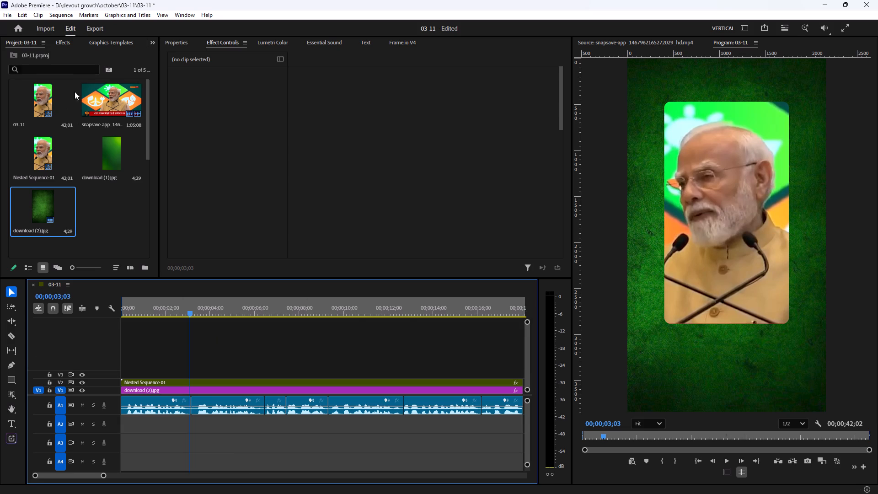
pyautogui.moveTo(214, 302); pyautogui.dragTo(203, 304)
pyautogui.write('--')
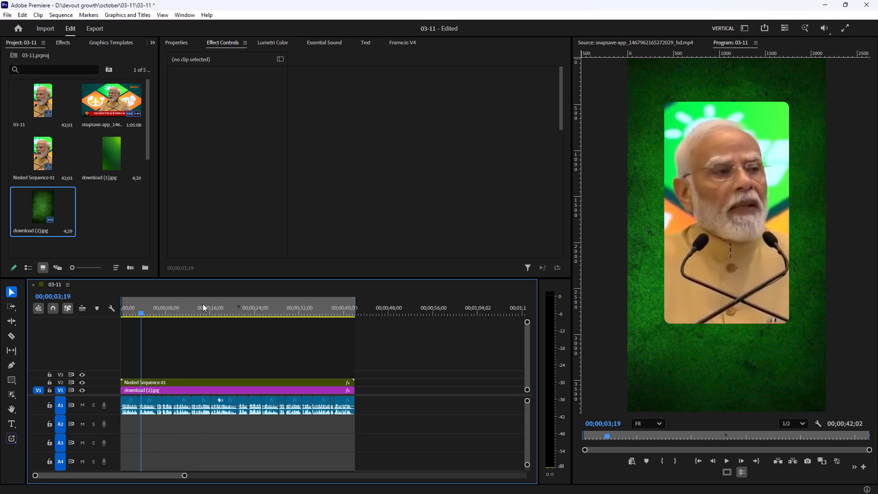
pyautogui.press('-')
pyautogui.click(9, 14)
pyautogui.click(28, 54)
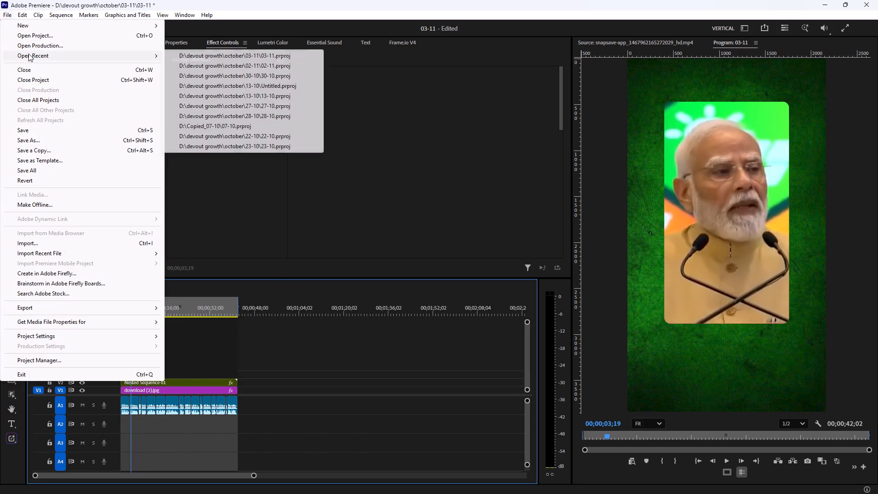
pyautogui.click(253, 125)
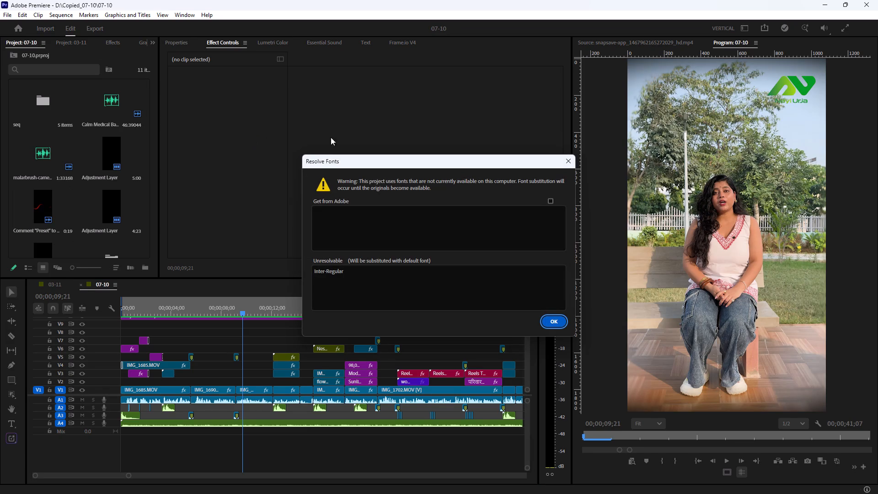
pyautogui.click(550, 317)
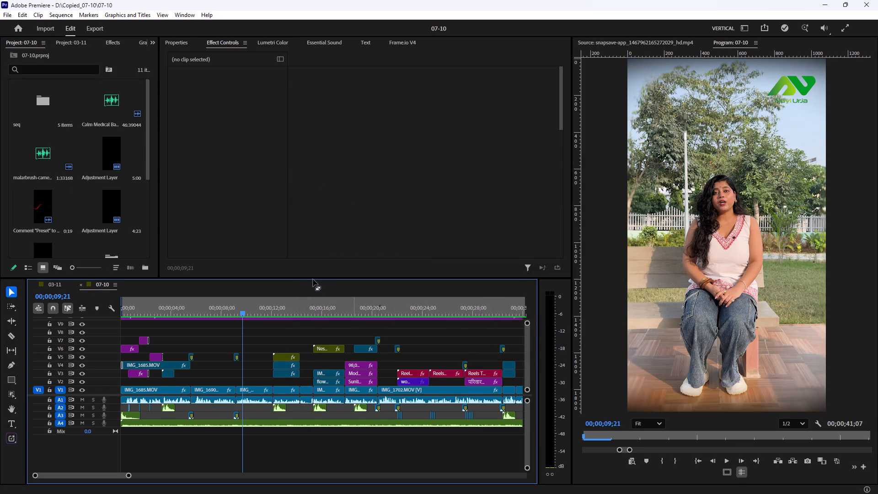
# Copy the Nai Urja logo and the five full-length adjustment layers from the 07-10 sequence into 03-11, past the end of its clips.
pyautogui.moveTo(313, 277); pyautogui.dragTo(321, 152)
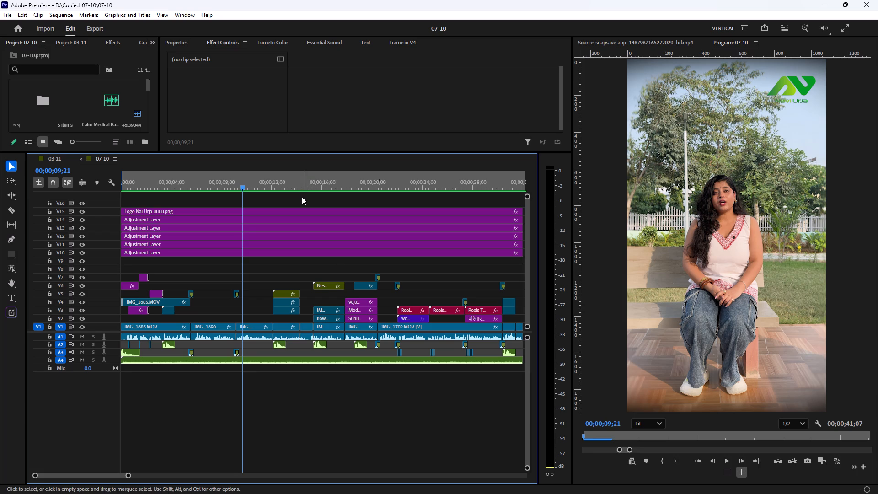
pyautogui.moveTo(302, 197); pyautogui.dragTo(336, 274)
pyautogui.keyDown('alt'); pyautogui.moveTo(292, 247); pyautogui.dragTo(345, 220); pyautogui.keyUp('alt')
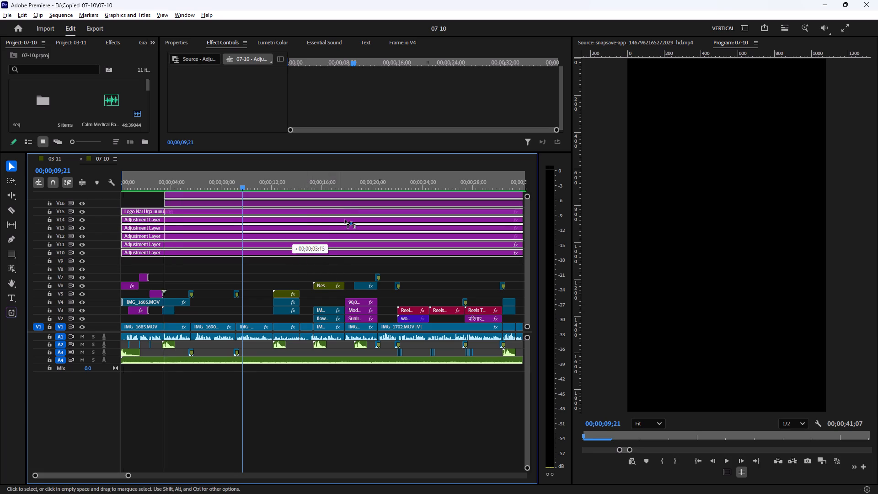
pyautogui.keyDown('alt'); pyautogui.moveTo(345, 220); pyautogui.dragTo(154, 220); pyautogui.keyUp('alt')
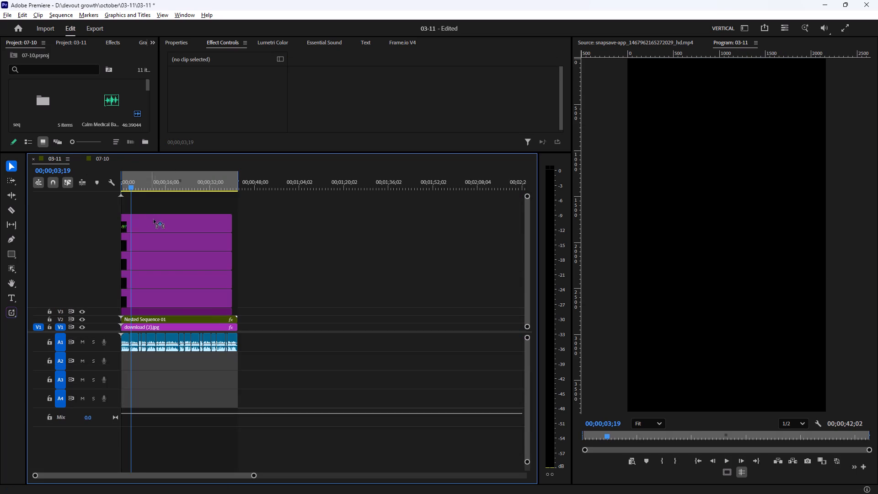
pyautogui.keyDown('alt'); pyautogui.moveTo(154, 220); pyautogui.dragTo(288, 228); pyautogui.keyUp('alt')
# Move the copied logo and adjustment layers to the start of the 03-11 sequence, on tracks V5 to V10.
pyautogui.moveTo(298, 202); pyautogui.dragTo(313, 266)
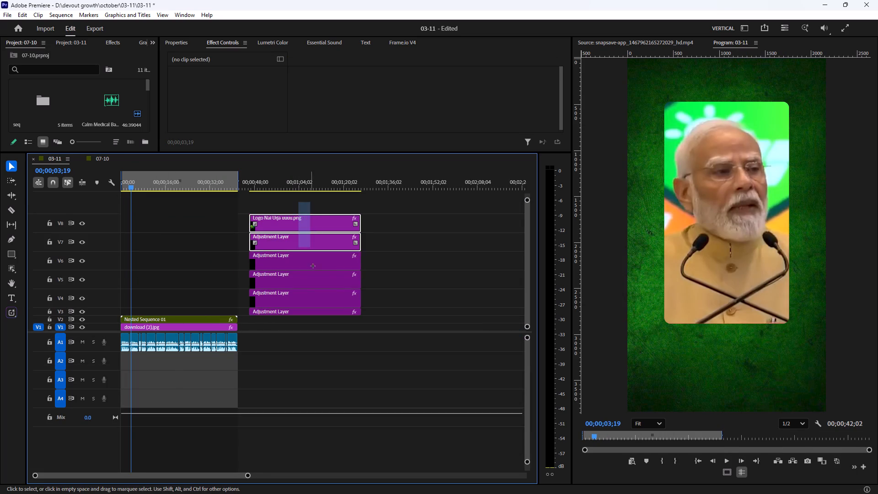
pyautogui.moveTo(313, 266); pyautogui.dragTo(321, 312)
pyautogui.moveTo(313, 297); pyautogui.dragTo(176, 256)
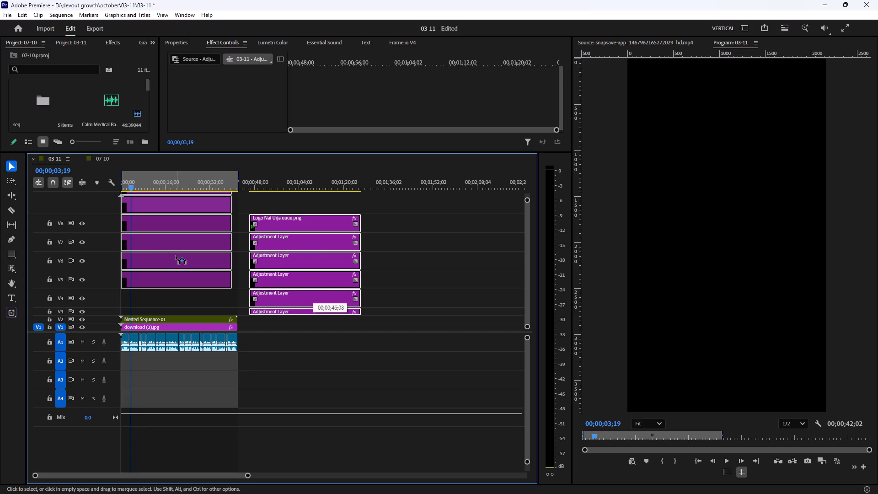
pyautogui.moveTo(176, 256); pyautogui.dragTo(173, 254)
# Extend the ends of the logo and all five adjustment layers to the end of the nested sequence.
pyautogui.moveTo(528, 199); pyautogui.dragTo(526, 194)
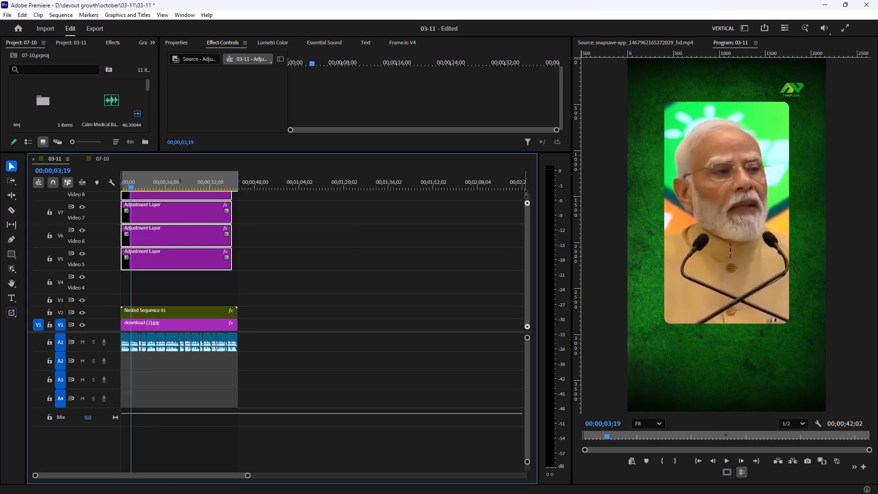
pyautogui.moveTo(526, 194); pyautogui.dragTo(521, 175)
pyautogui.press('=')
pyautogui.press('=')
pyautogui.press('=')
pyautogui.press('-')
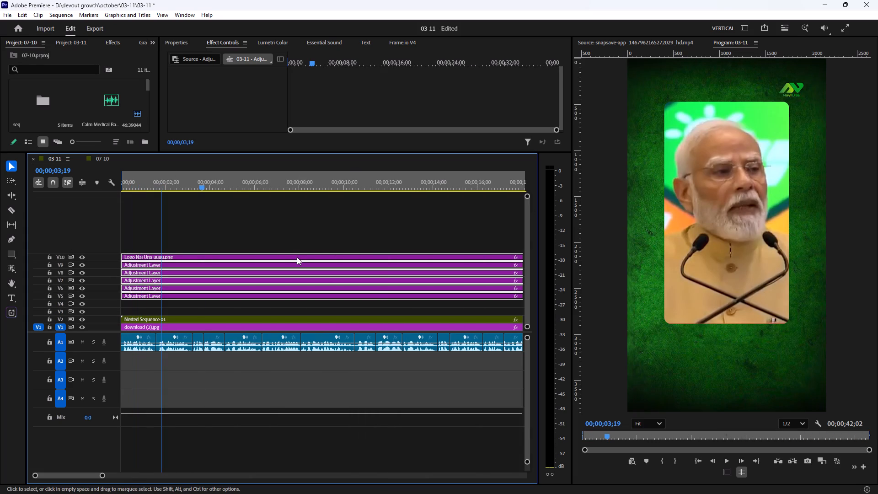
pyautogui.press('-')
pyautogui.click(302, 237)
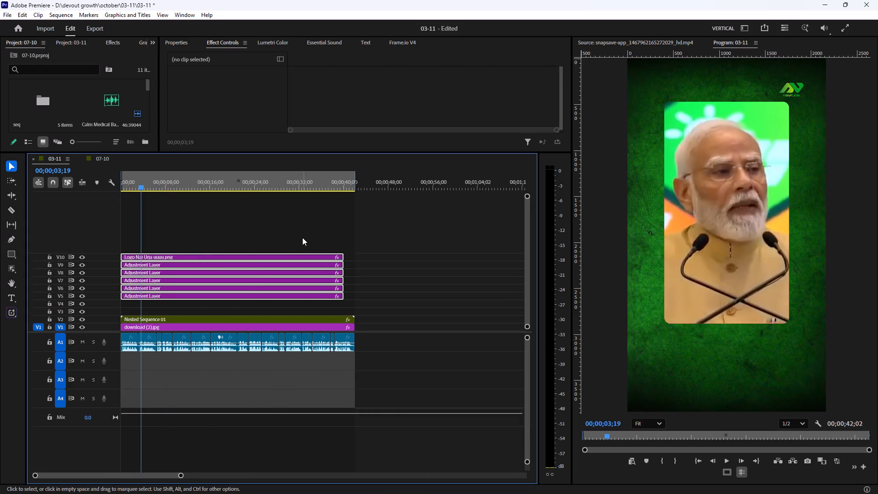
pyautogui.moveTo(328, 230); pyautogui.dragTo(353, 298)
pyautogui.moveTo(348, 278); pyautogui.dragTo(359, 279)
# Apply Fill to each of the five adjustment layers on V5 to V9 so they cover the frame.
pyautogui.click(291, 229)
pyautogui.press('=')
pyautogui.press('=')
pyautogui.click(276, 299)
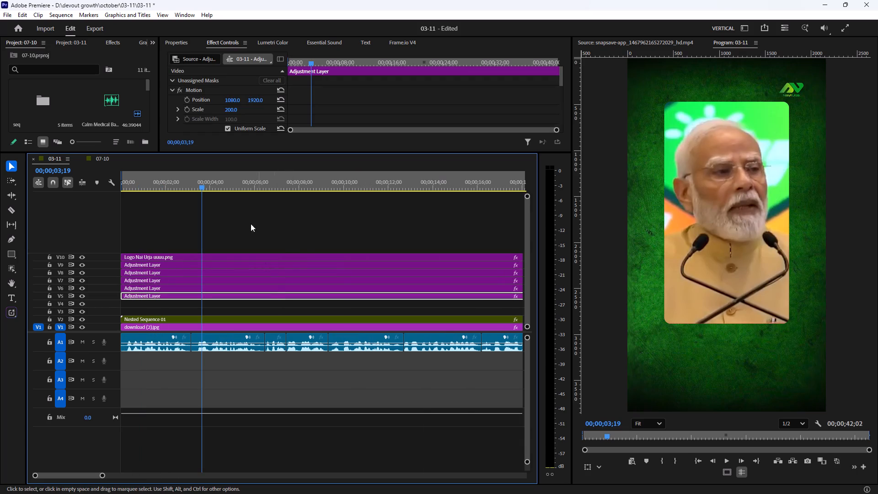
pyautogui.moveTo(206, 152); pyautogui.dragTo(206, 228)
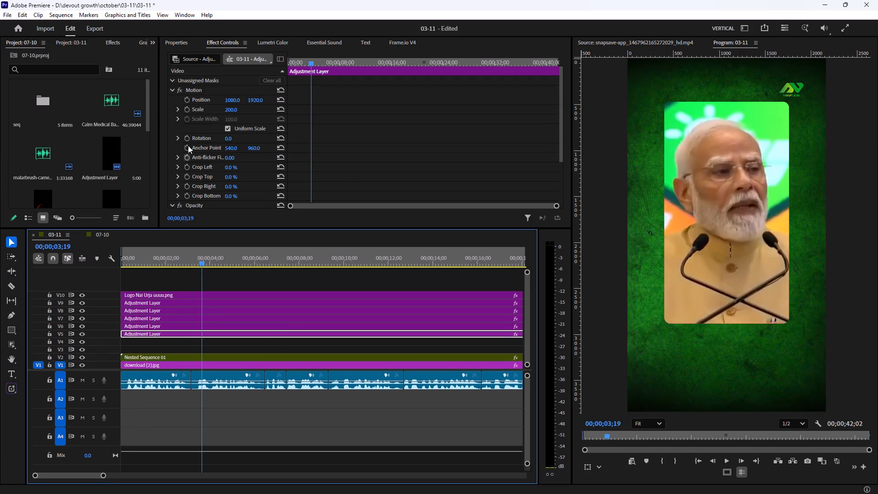
pyautogui.click(179, 40)
pyautogui.click(181, 93)
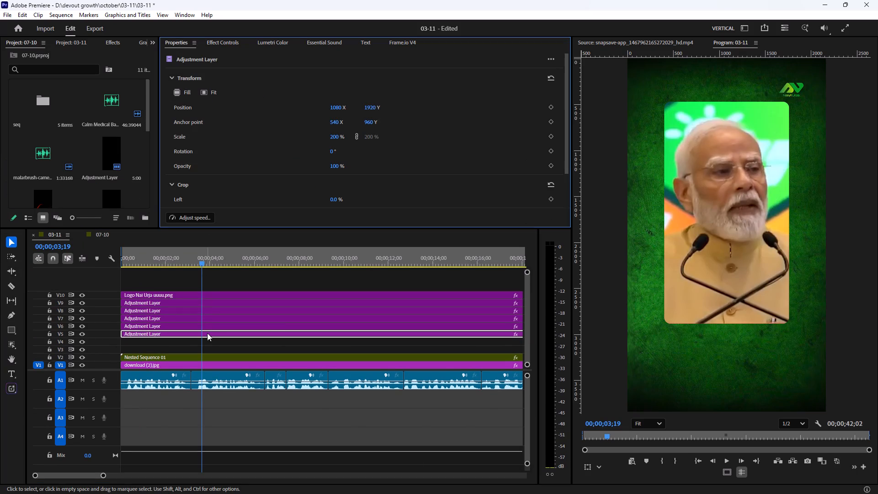
pyautogui.click(208, 327)
pyautogui.click(182, 95)
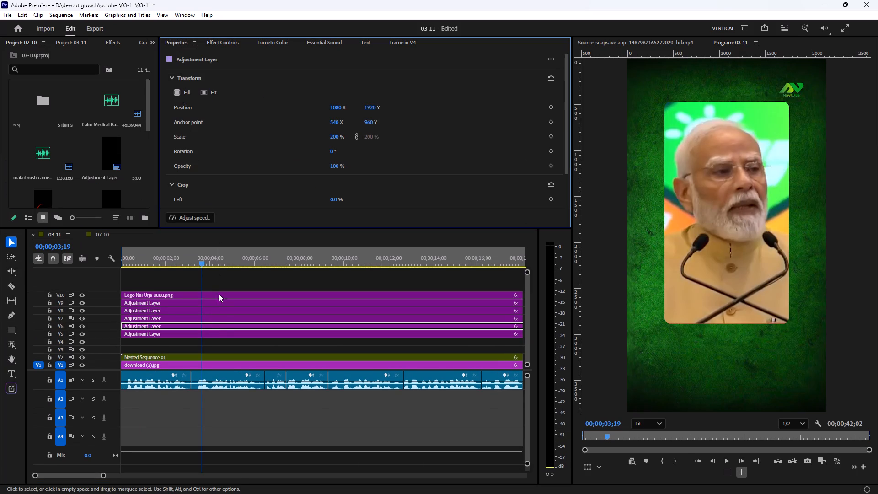
pyautogui.click(222, 317)
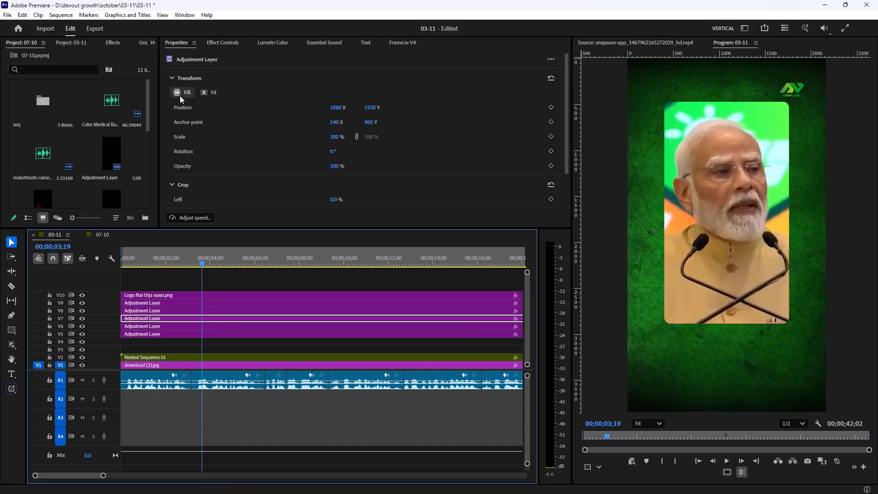
pyautogui.click(180, 96)
pyautogui.click(229, 310)
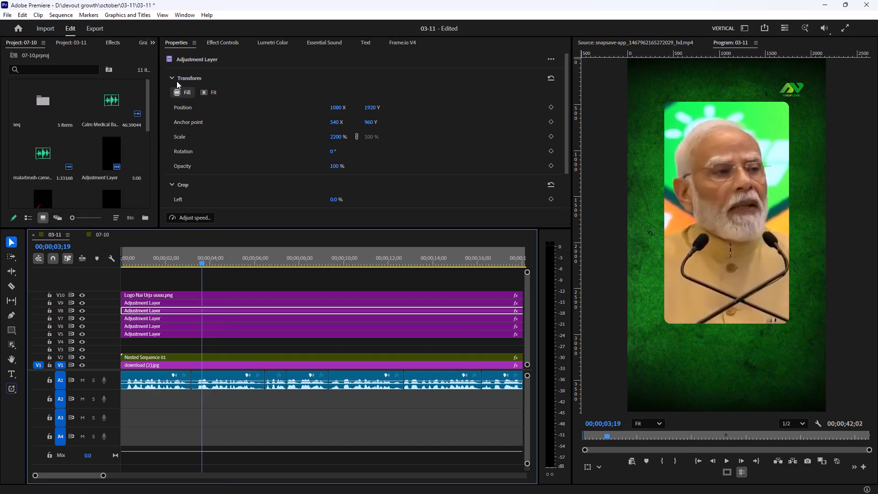
pyautogui.click(179, 94)
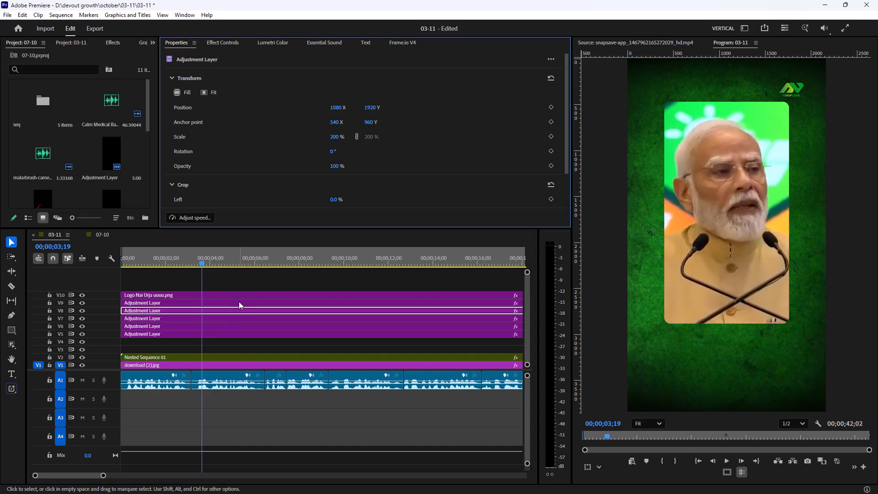
pyautogui.click(239, 301)
pyautogui.click(185, 89)
# Scale the Nai Urja logo on V10 to 15% and set its position to 1802, 305.
pyautogui.click(238, 296)
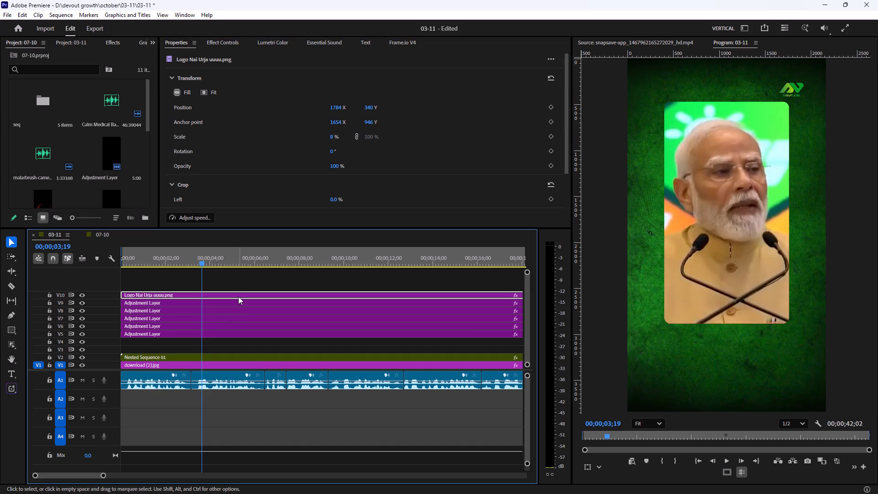
pyautogui.moveTo(332, 108); pyautogui.dragTo(366, 108)
pyautogui.moveTo(373, 109); pyautogui.dragTo(349, 120)
pyautogui.moveTo(334, 139); pyautogui.dragTo(338, 139)
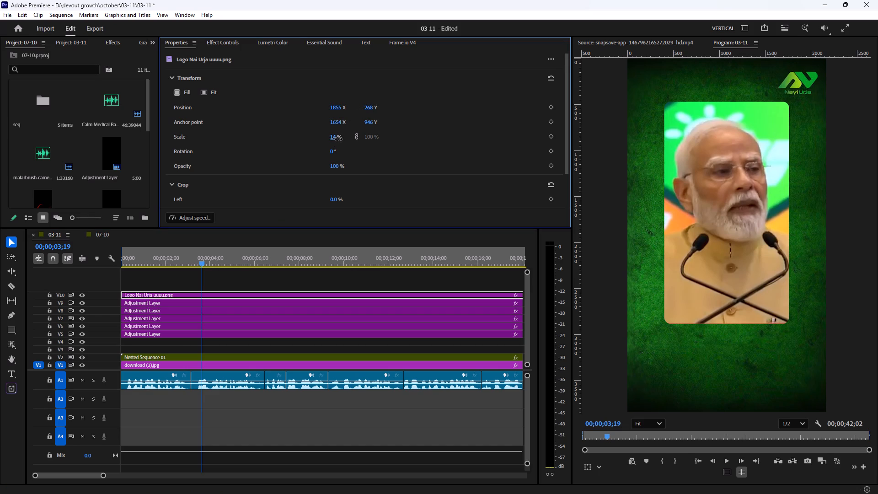
pyautogui.moveTo(338, 139); pyautogui.dragTo(339, 139)
pyautogui.moveTo(368, 107); pyautogui.dragTo(397, 107)
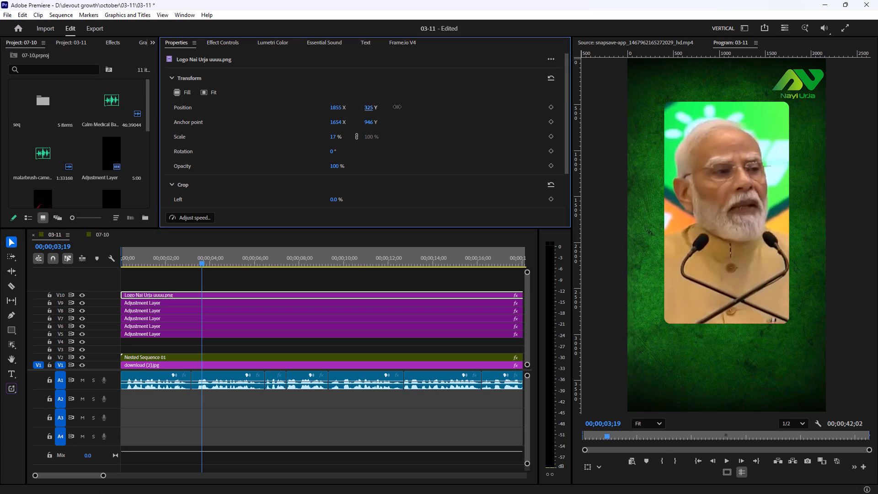
pyautogui.moveTo(397, 107); pyautogui.dragTo(402, 107)
pyautogui.moveTo(333, 107); pyautogui.dragTo(302, 113)
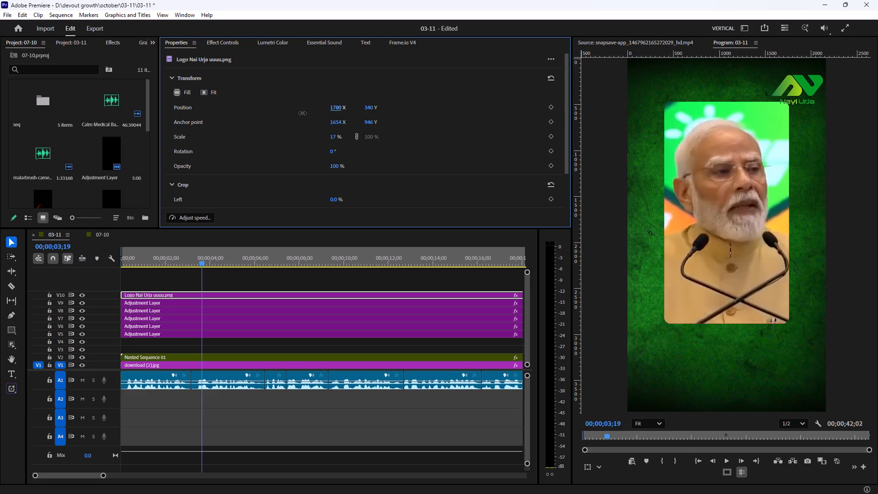
pyautogui.moveTo(302, 113); pyautogui.dragTo(301, 114)
pyautogui.click(339, 134)
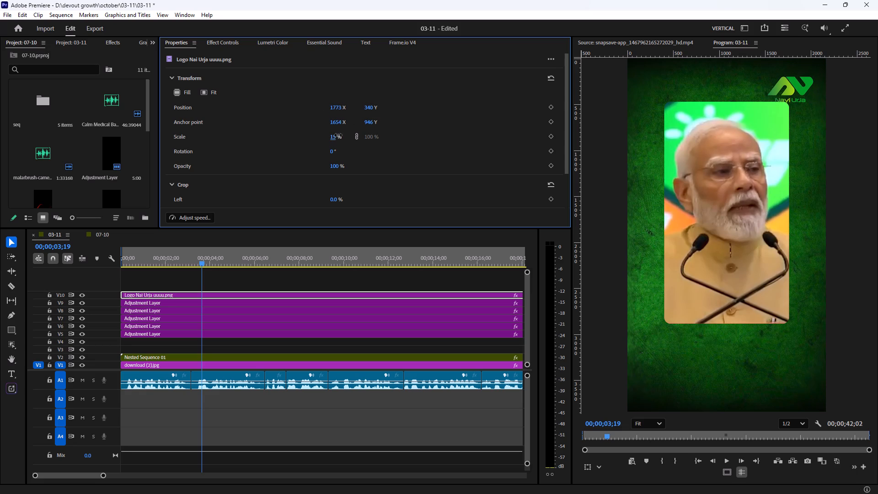
pyautogui.moveTo(368, 107); pyautogui.dragTo(356, 113)
pyautogui.moveTo(336, 108); pyautogui.dragTo(350, 107)
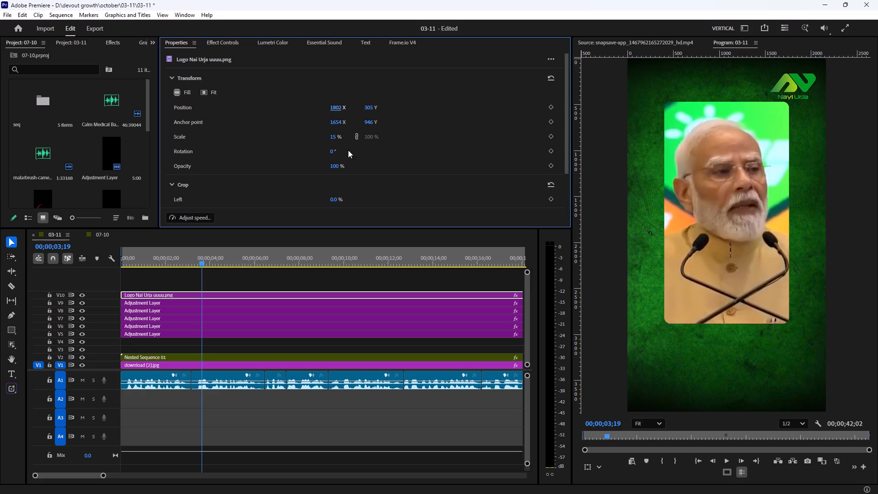
# Play back the opening seconds of the 03-11 sequence from the start to check the logo and adjustment layers.
pyautogui.click(233, 347)
pyautogui.moveTo(199, 256); pyautogui.dragTo(101, 279)
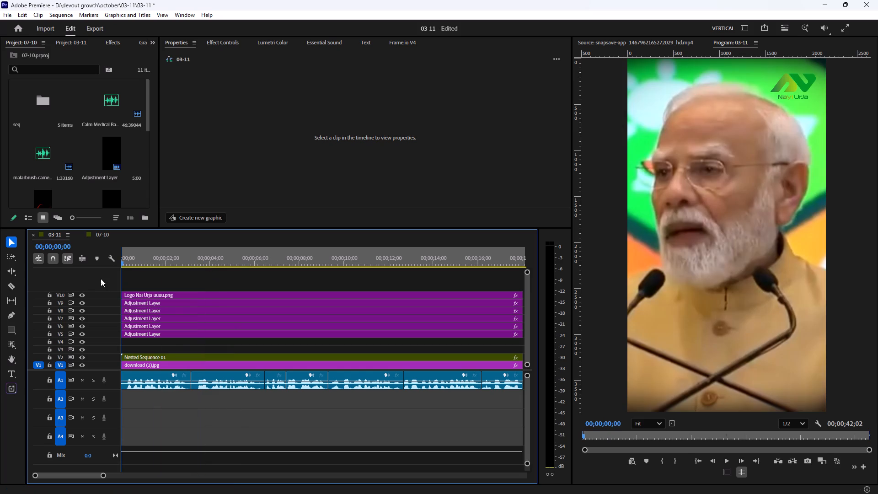
pyautogui.moveTo(101, 279); pyautogui.dragTo(98, 280)
pyautogui.press('space')
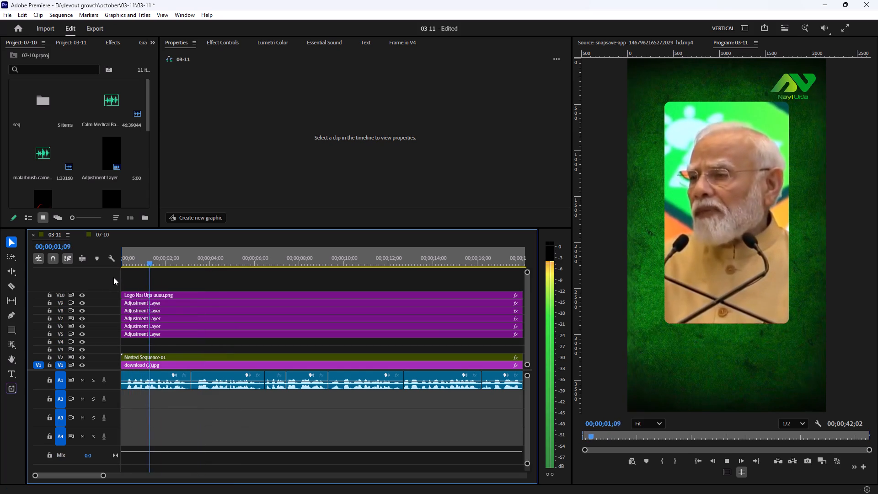
pyautogui.press('space')
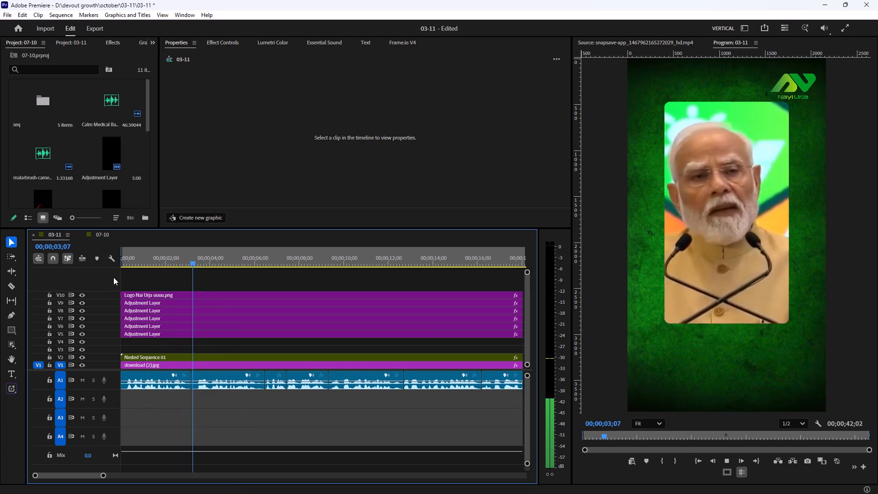
# Replay the opening three seconds of the 03-11 sequence several times to check the picture and logo overlay.
pyautogui.write('==')
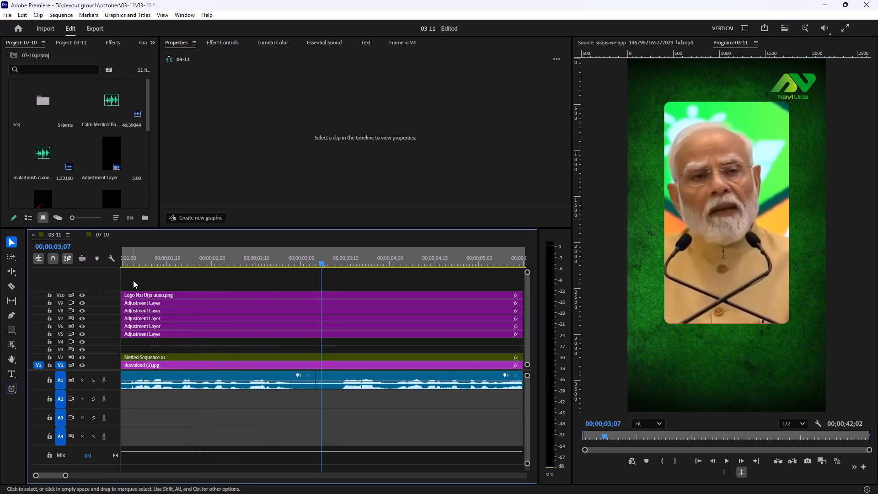
pyautogui.click(251, 262)
pyautogui.press('space')
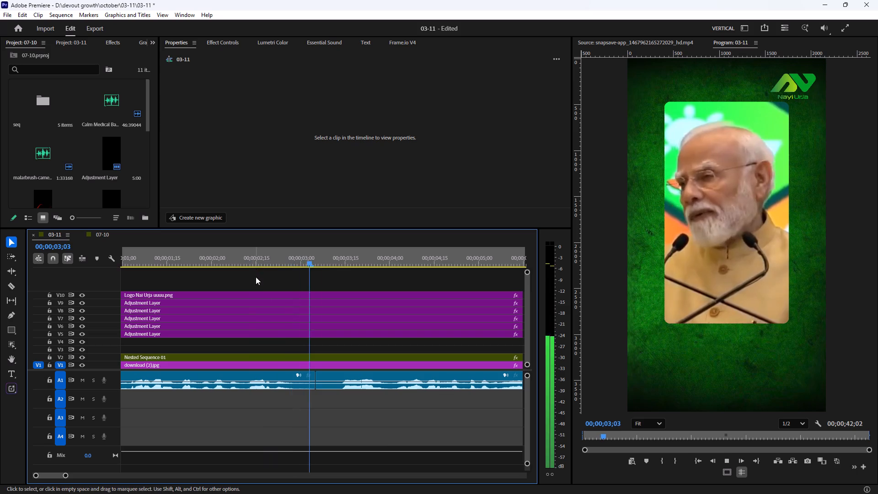
pyautogui.press('space')
pyautogui.scroll(9, 280, 338)
pyautogui.moveTo(183, 264); pyautogui.dragTo(88, 280)
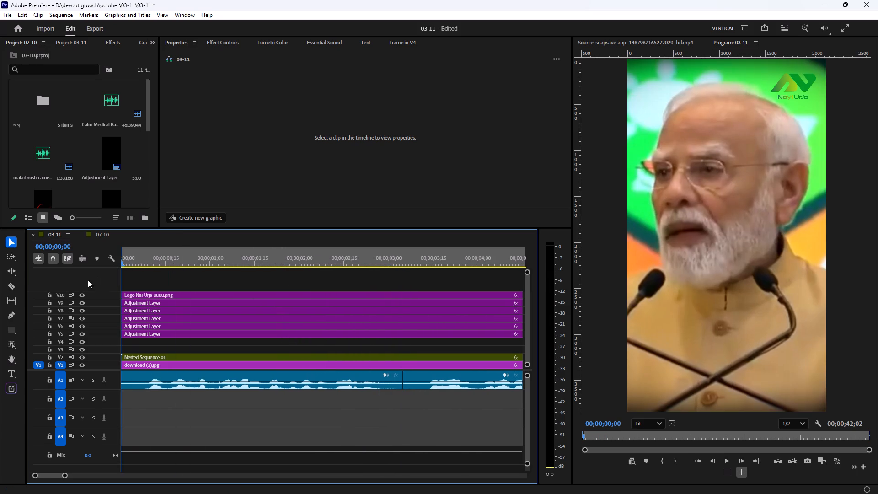
pyautogui.moveTo(88, 280); pyautogui.dragTo(86, 280)
pyautogui.press('space')
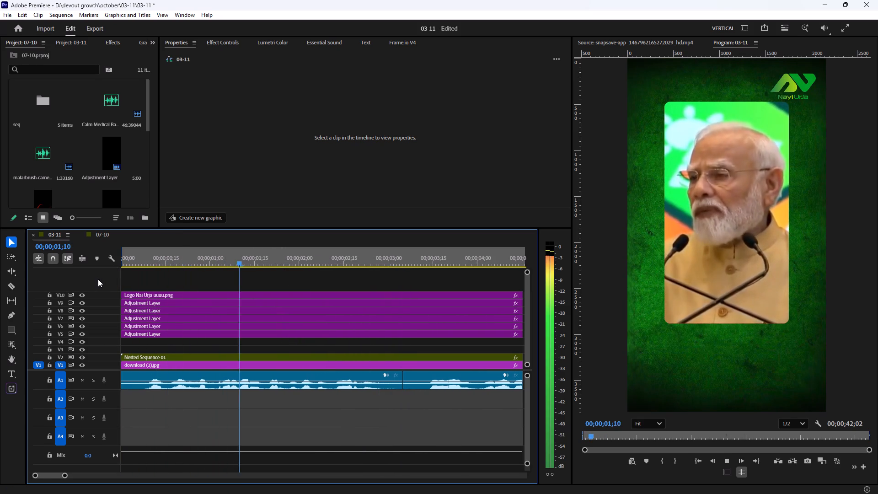
pyautogui.press('space')
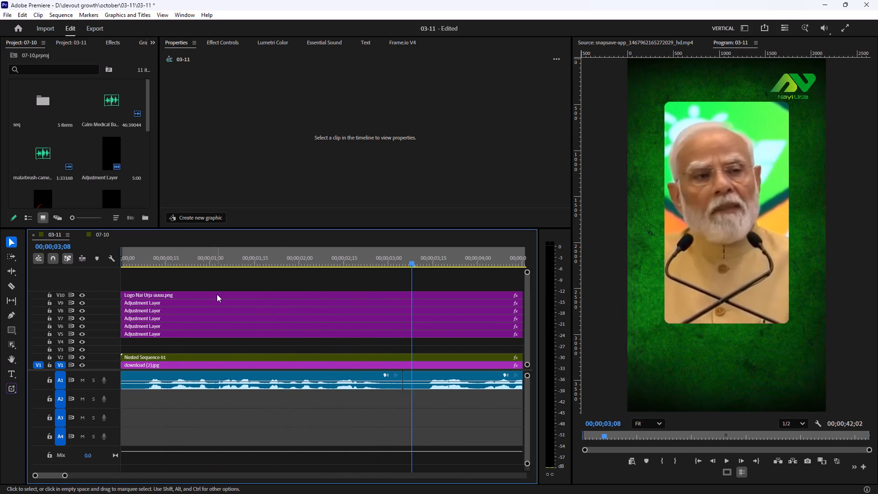
pyautogui.moveTo(176, 253); pyautogui.dragTo(103, 264)
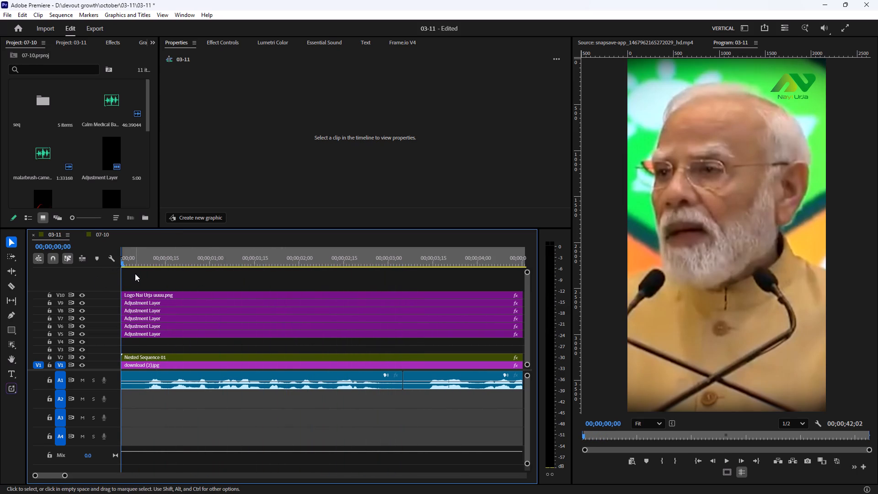
pyautogui.press('space')
pyautogui.press('space')
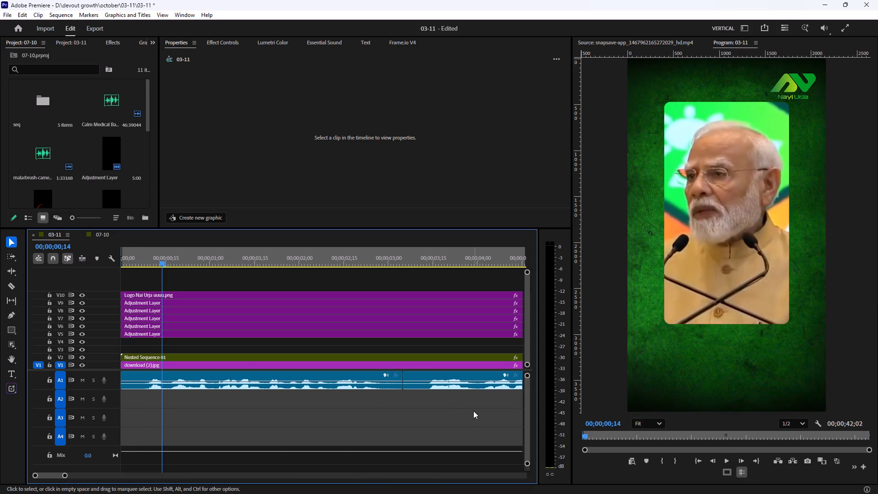
# Switch to the Brave browser and search YouTube for "news bulletin tutorial".
pyautogui.click(522, 489)
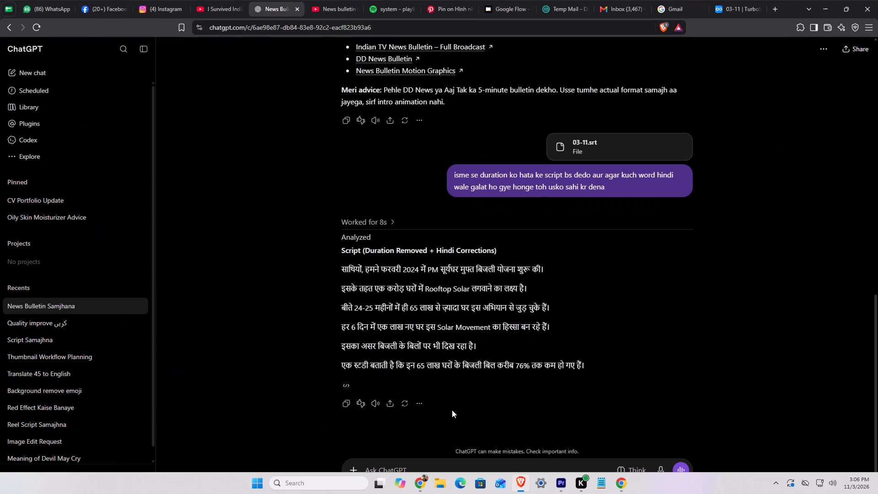
pyautogui.click(208, 0)
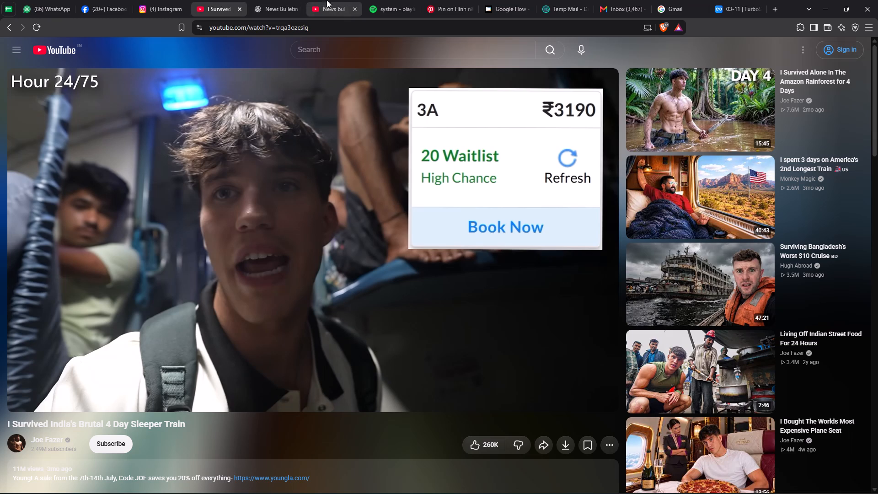
pyautogui.click(315, 0)
pyautogui.moveTo(378, 51); pyautogui.dragTo(376, 51)
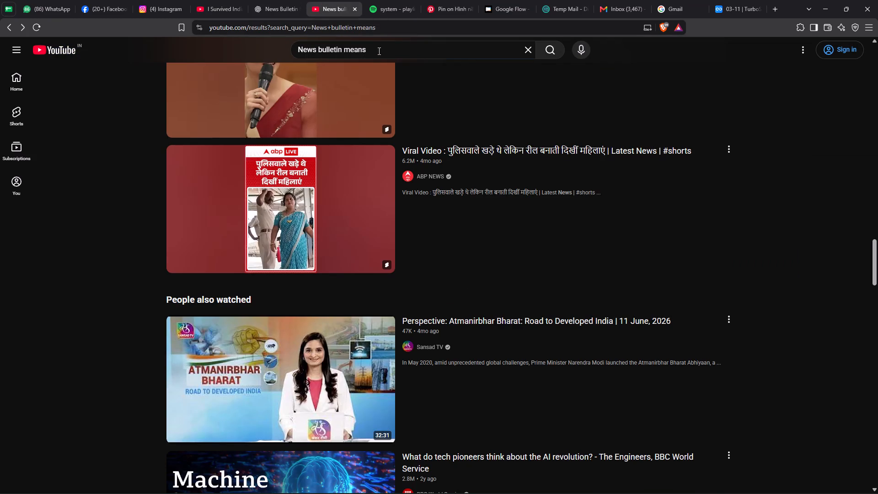
pyautogui.moveTo(376, 51); pyautogui.dragTo(344, 55)
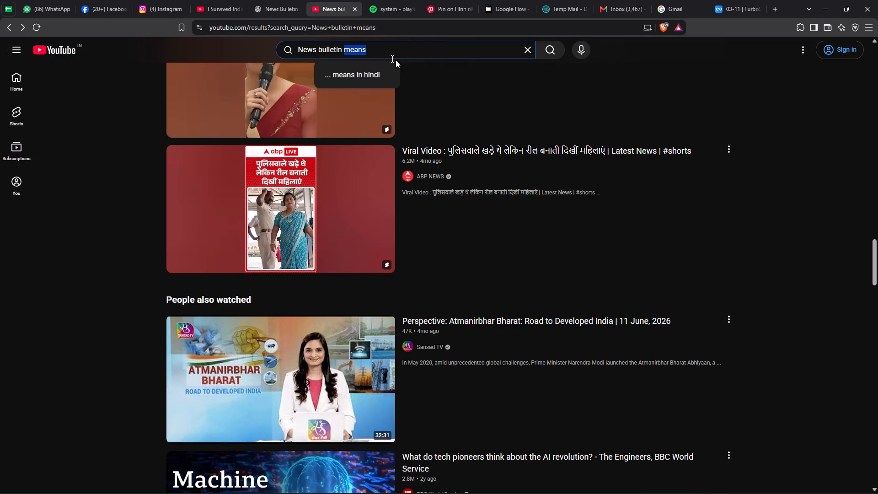
pyautogui.write('tr')
pyautogui.press('u')
pyautogui.press('BackSpace')
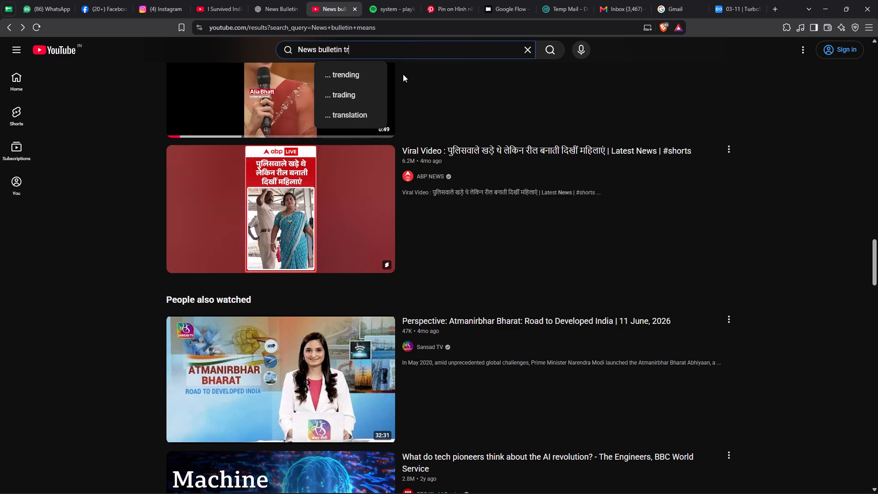
pyautogui.press('BackSpace')
pyautogui.write('uto')
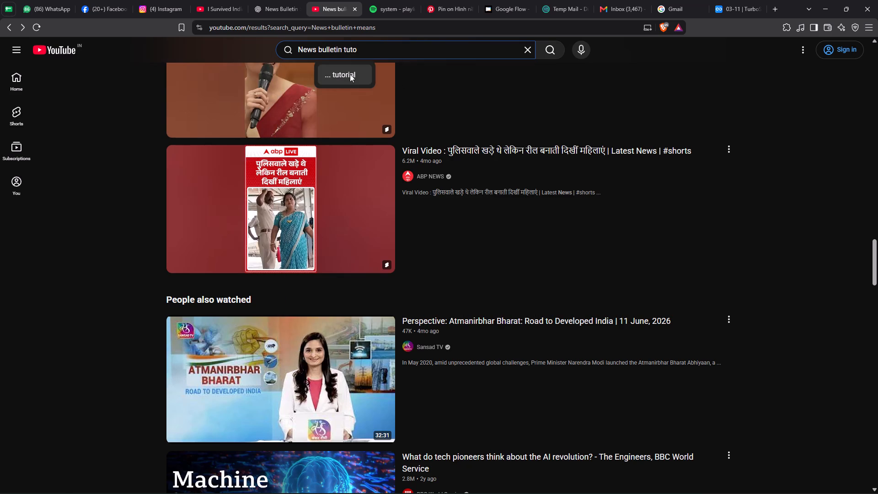
pyautogui.click(350, 74)
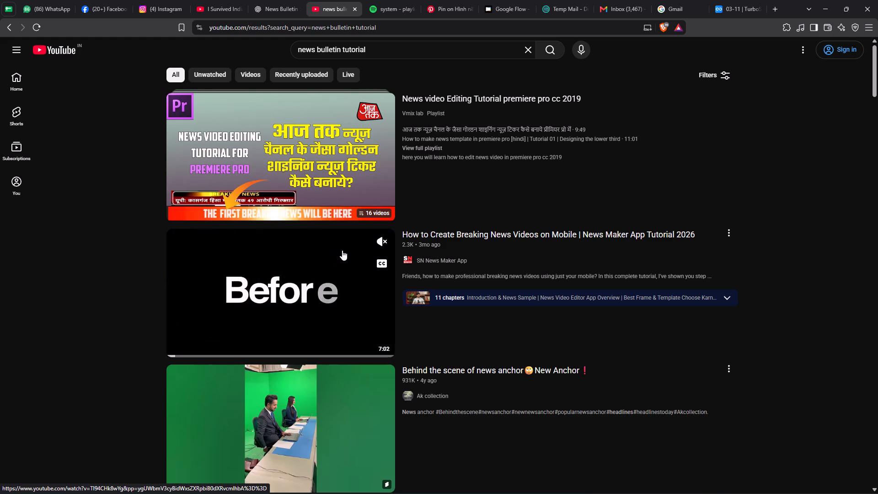
# Preview the mobile breaking news and VN news editing tutorials with sound, and examine the remaining results for news editing references.
pyautogui.click(376, 242)
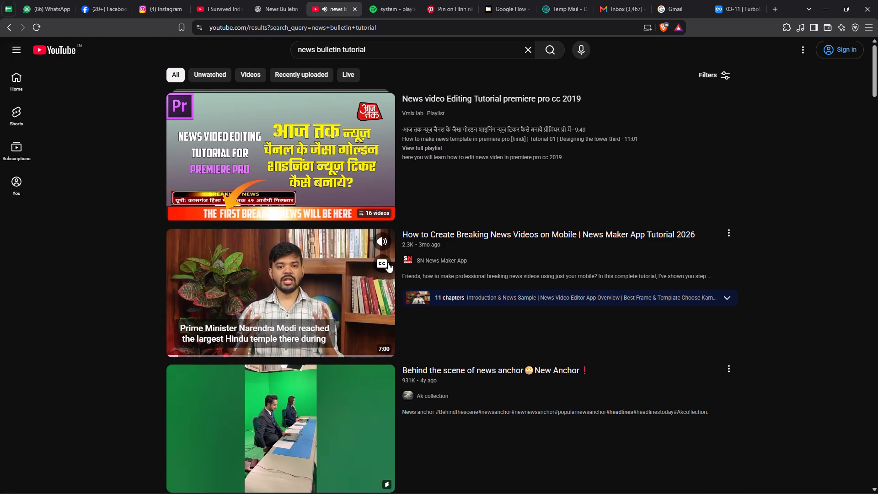
pyautogui.click(386, 265)
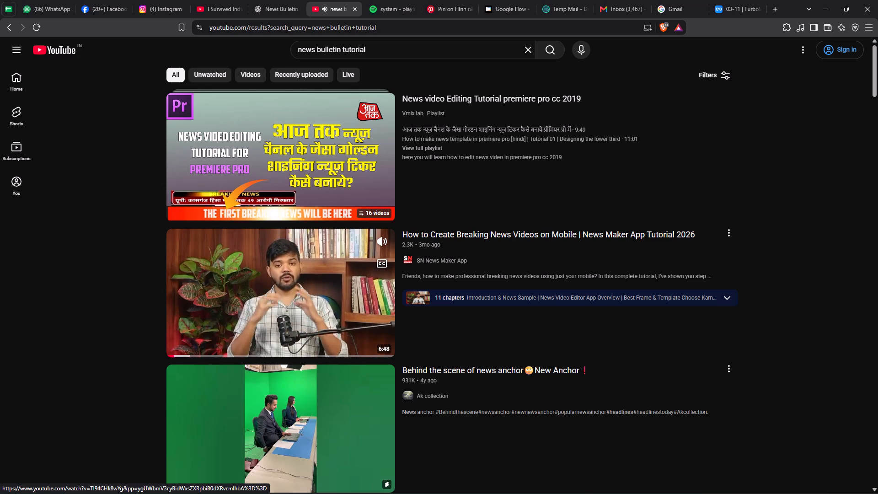
pyautogui.scroll(-2, 362, 295)
pyautogui.scroll(-3, 324, 254)
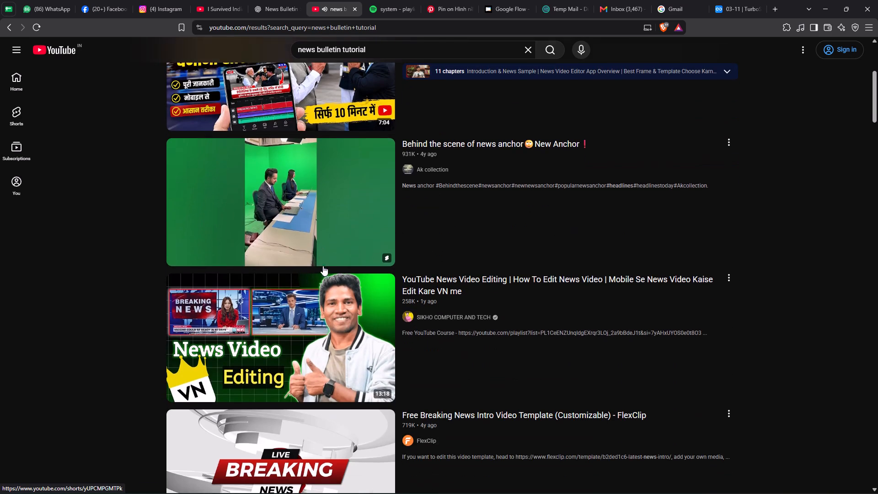
pyautogui.click(380, 284)
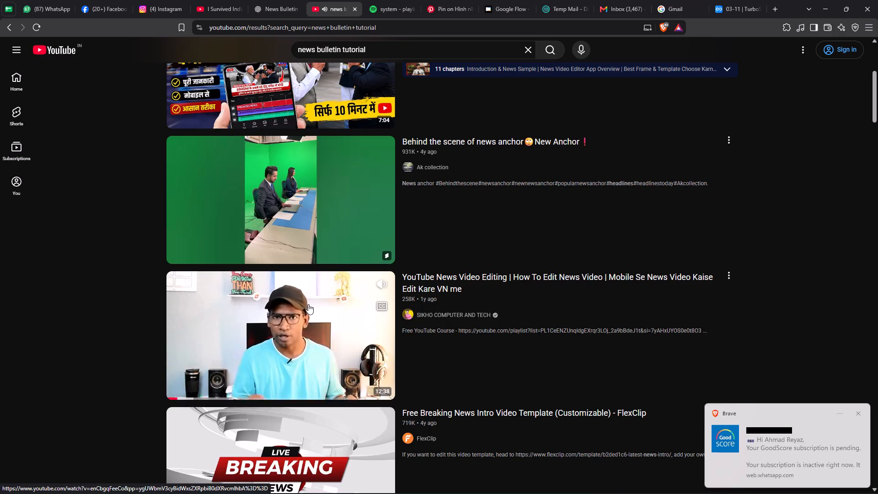
pyautogui.scroll(-3, 308, 304)
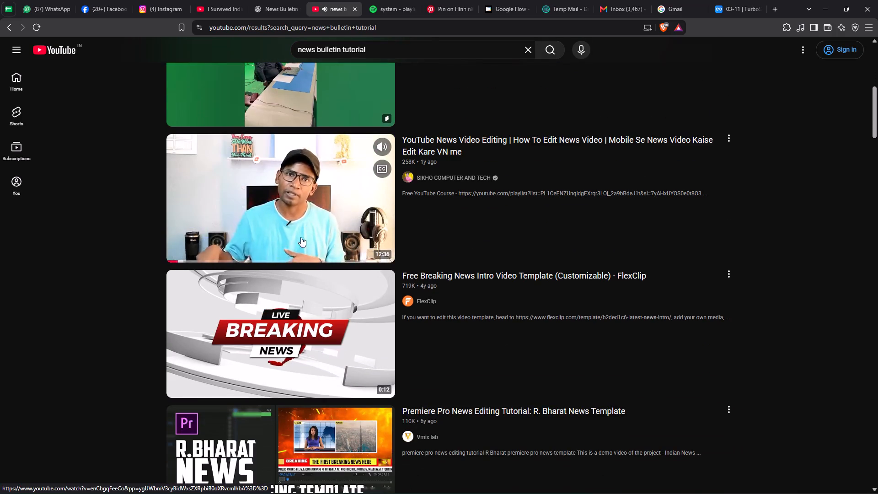
pyautogui.scroll(-3, 286, 333)
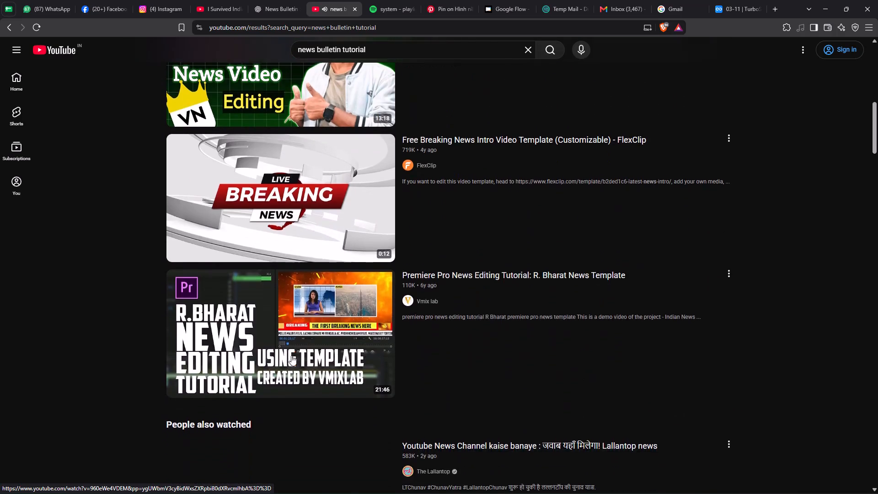
pyautogui.scroll(-2, 338, 326)
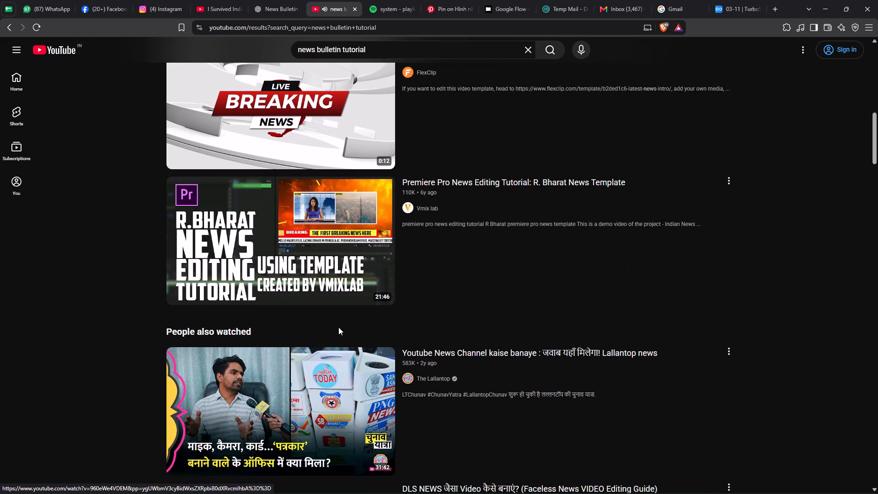
pyautogui.scroll(-1, 296, 386)
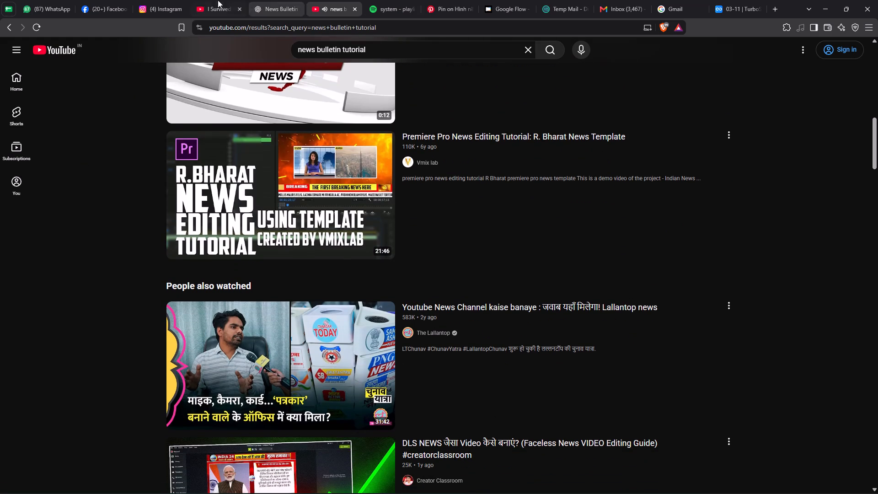
# Search Pinterest for "news bulletin" and look through the pins for usable news graphics.
pyautogui.click(441, 0)
pyautogui.click(43, 47)
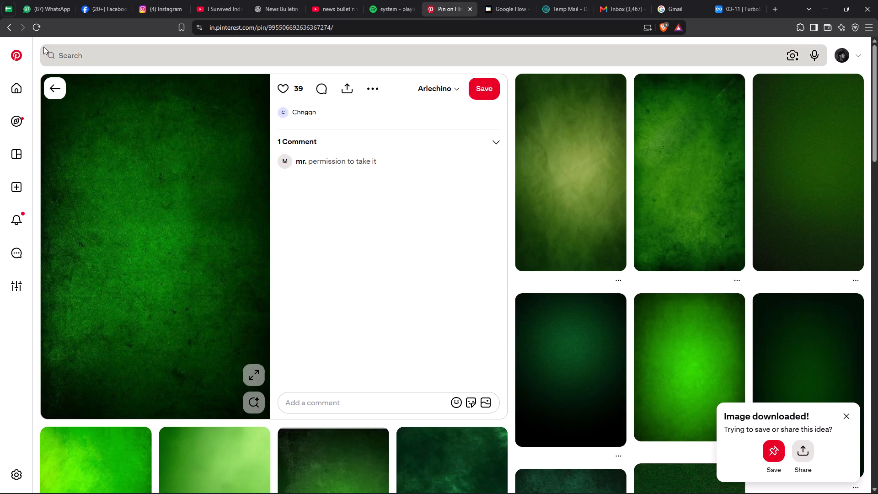
pyautogui.click(89, 51)
pyautogui.write('nw')
pyautogui.press('BackSpace')
pyautogui.write('ews')
pyautogui.press('space')
pyautogui.write('bulleti')
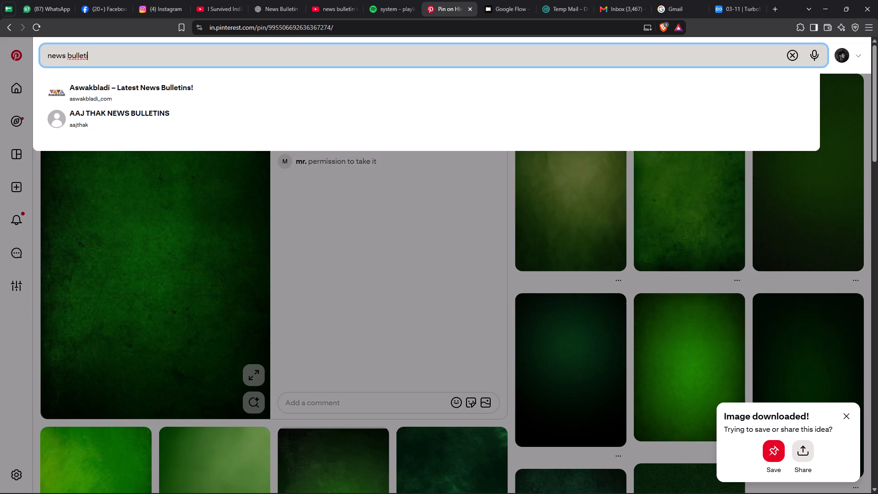
pyautogui.press('n')
pyautogui.press('space')
pyautogui.press('Return')
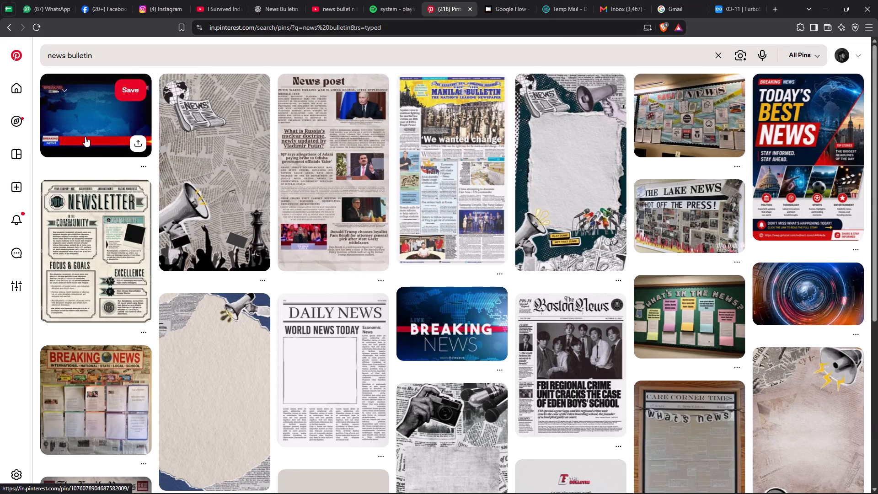
pyautogui.scroll(-4, 251, 235)
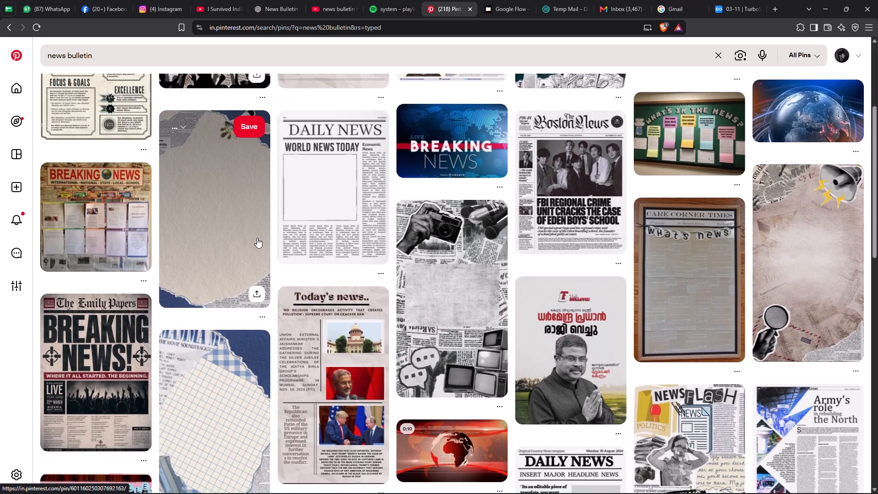
pyautogui.scroll(-5, 271, 236)
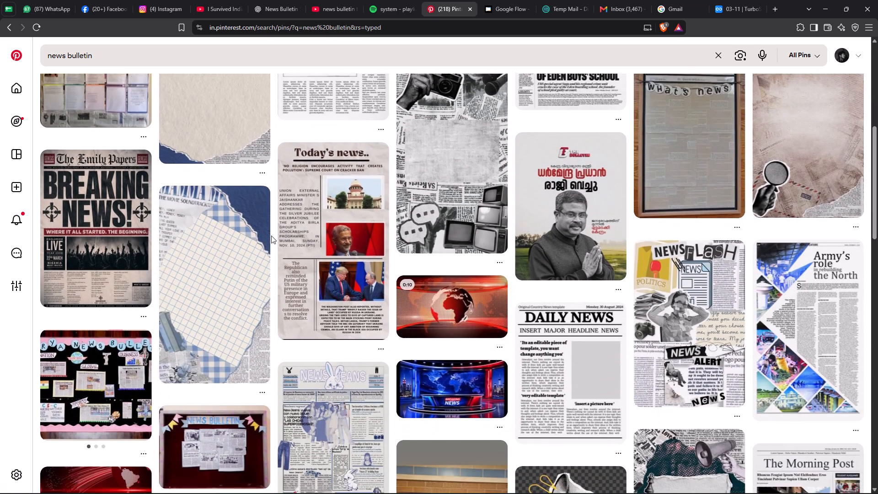
pyautogui.scroll(-3, 271, 236)
pyautogui.scroll(1, 271, 236)
# Refine the Pinterest search to "news bulletin overlays" and open the transparent CNN breaking news template pin.
pyautogui.click(126, 48)
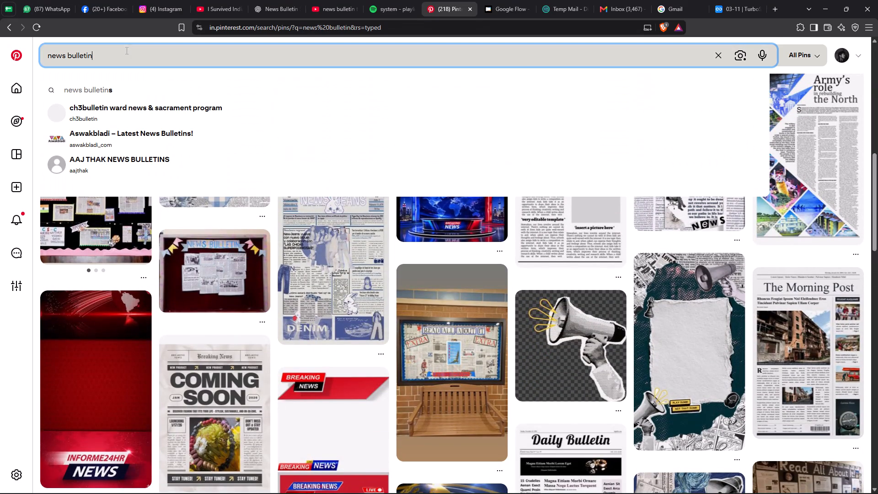
pyautogui.press('space')
pyautogui.write('overlays')
pyautogui.press('Return')
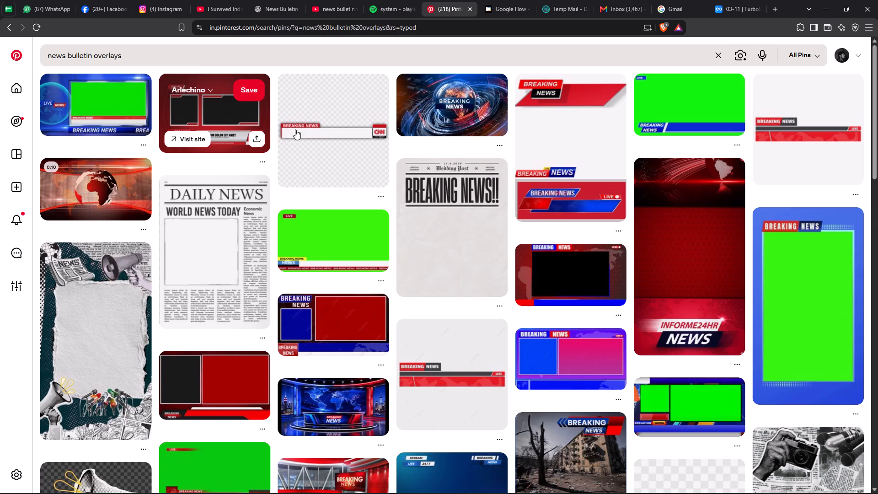
pyautogui.click(318, 138)
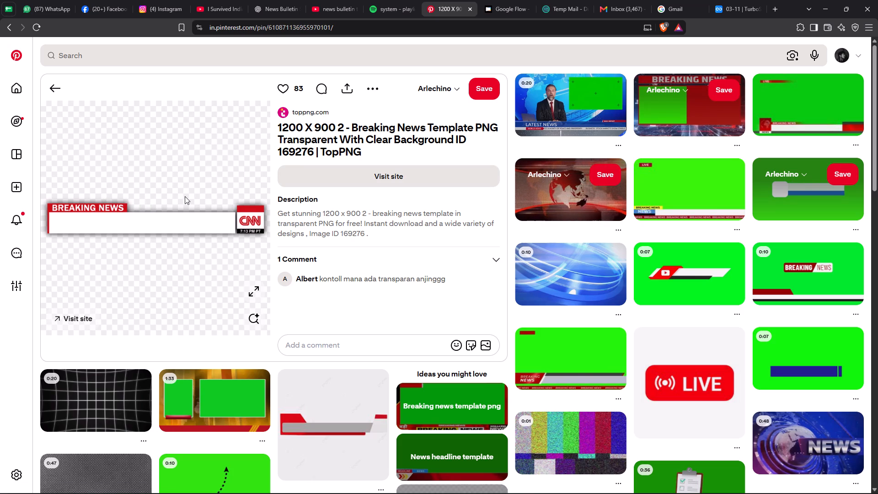
# Look through the related news overlay pins and open the Transparent News Headline Template pin with the CNN lower third.
pyautogui.scroll(-5, 600, 228)
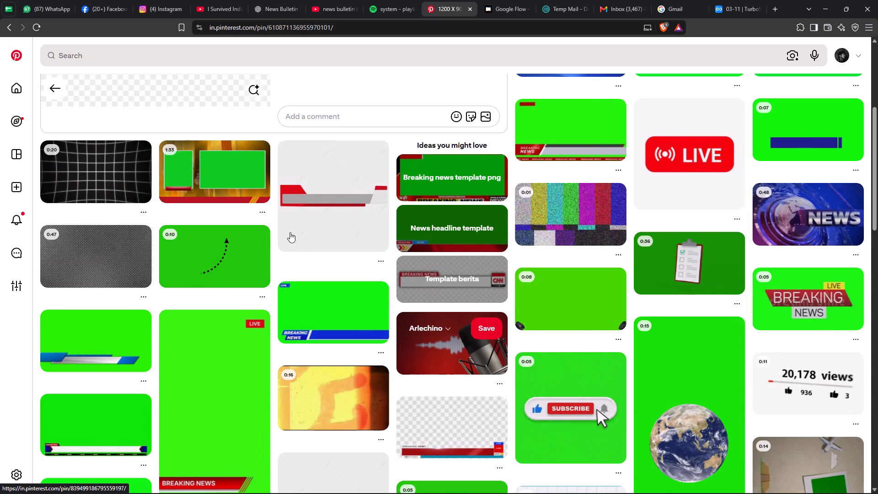
pyautogui.scroll(-3, 313, 209)
pyautogui.scroll(2, 317, 208)
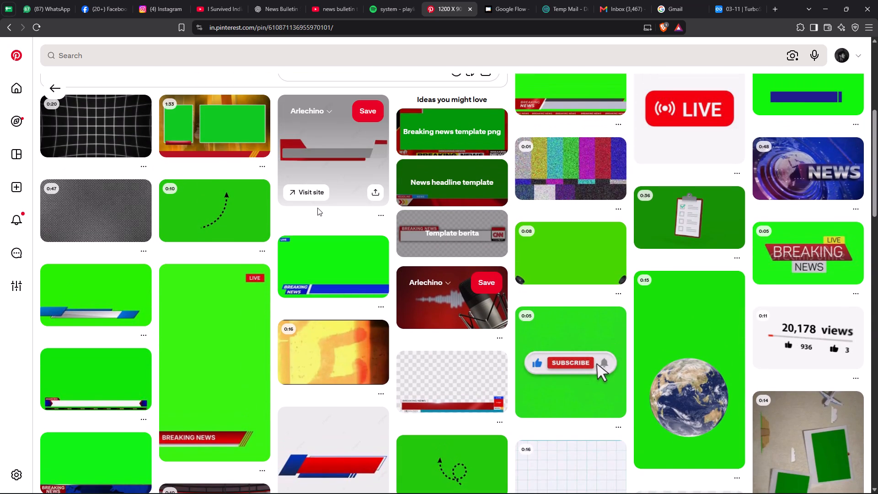
pyautogui.scroll(-3, 317, 208)
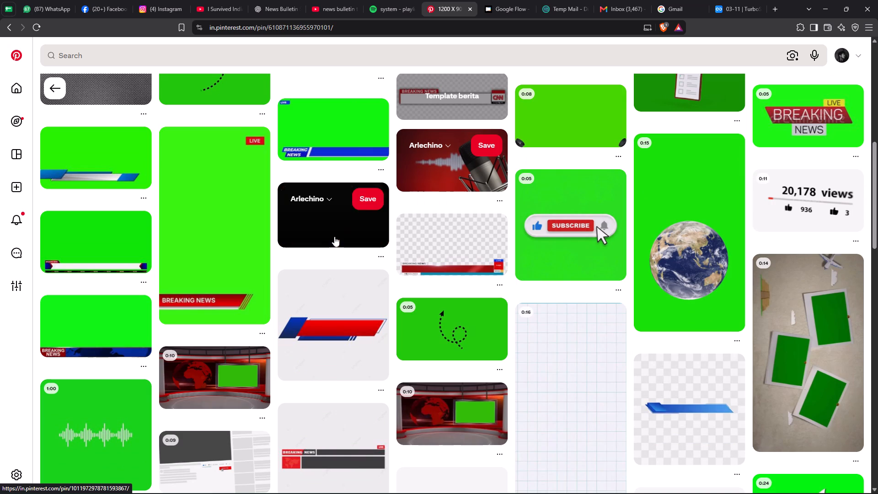
pyautogui.scroll(-5, 335, 238)
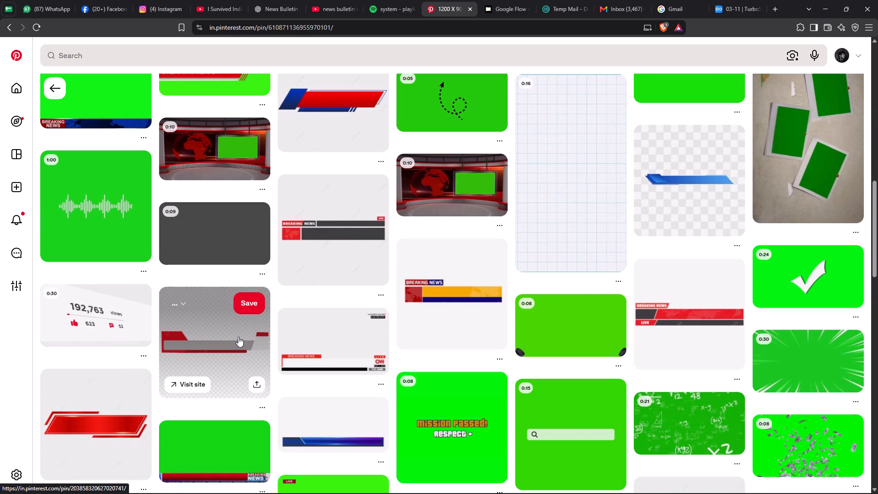
pyautogui.click(323, 360)
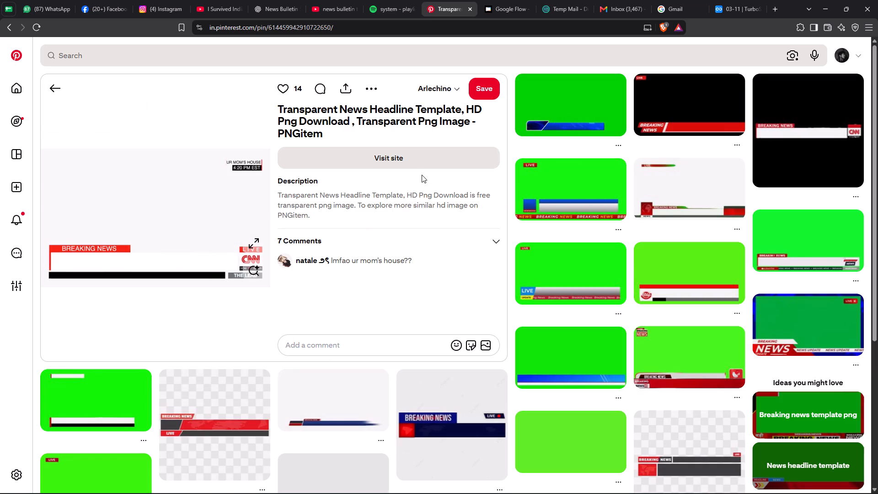
# Open the Breaking News Red Lower Third Animation pin, look through its related overlays, and return to the search results.
pyautogui.click(683, 118)
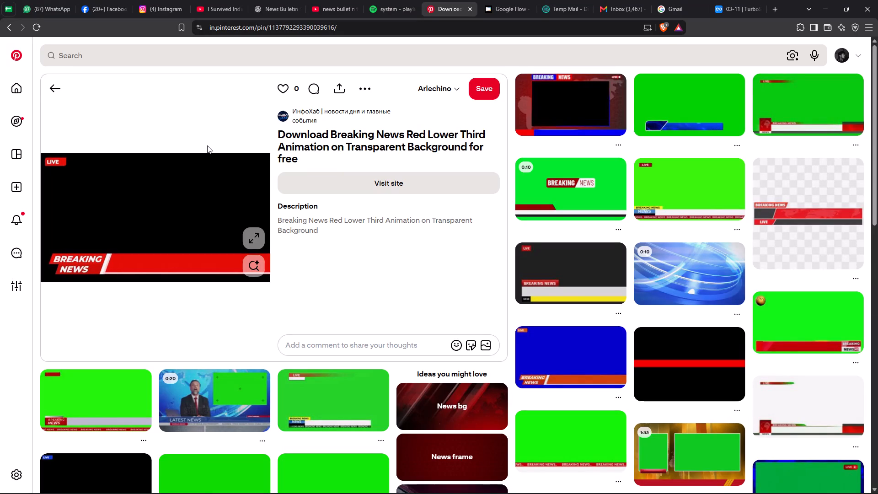
pyautogui.scroll(-3, 207, 145)
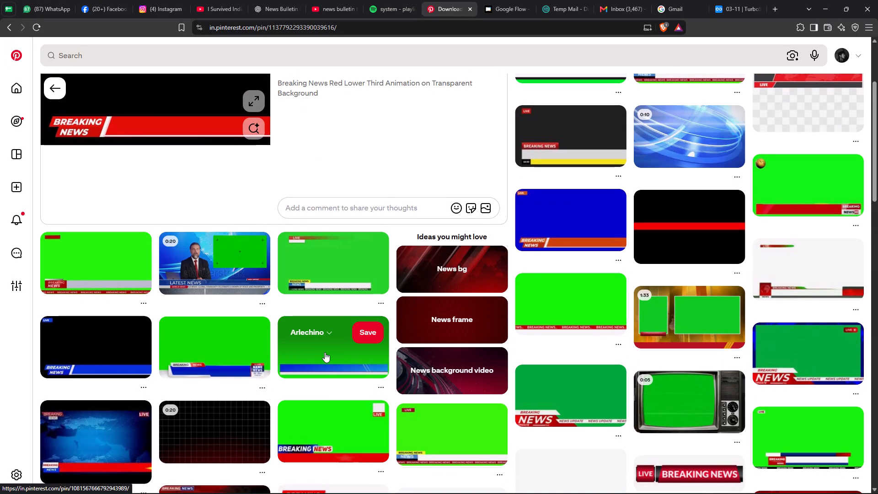
pyautogui.scroll(-1, 322, 352)
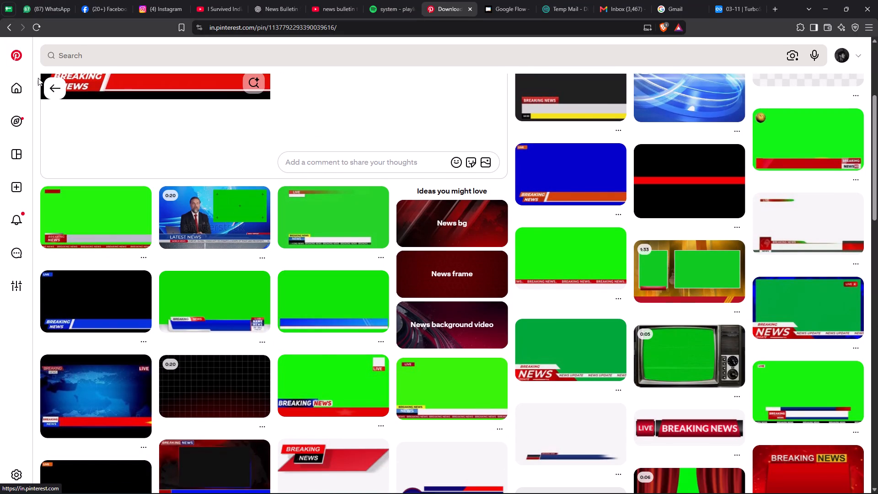
pyautogui.click(64, 90)
pyautogui.click(47, 80)
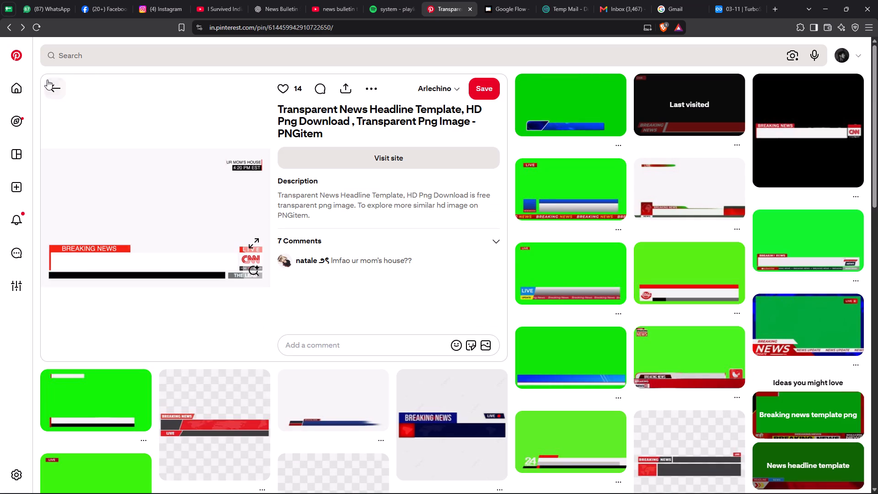
pyautogui.click(52, 86)
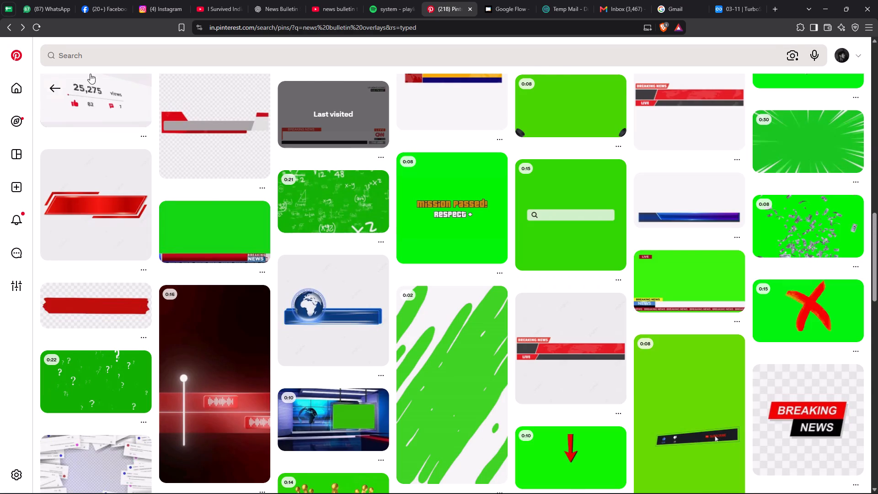
# Refine the Pinterest search to "news bulletin overlays green" and look through the green screen news overlays.
pyautogui.click(135, 47)
pyautogui.press('space')
pyautogui.write('gre')
pyautogui.write('en')
pyautogui.press('Return')
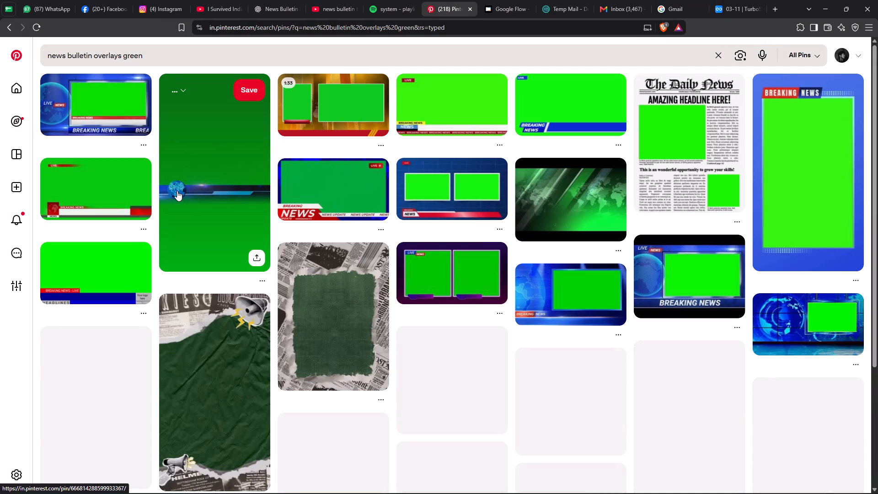
pyautogui.scroll(-3, 183, 199)
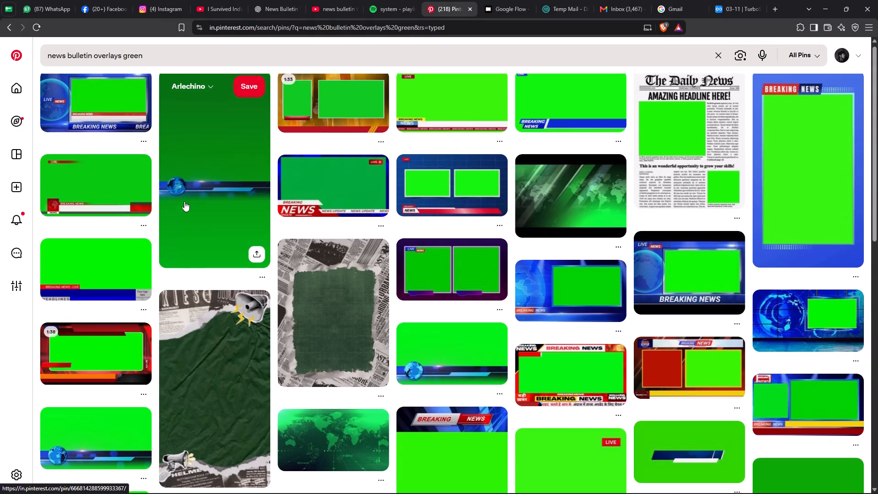
pyautogui.scroll(-1, 184, 201)
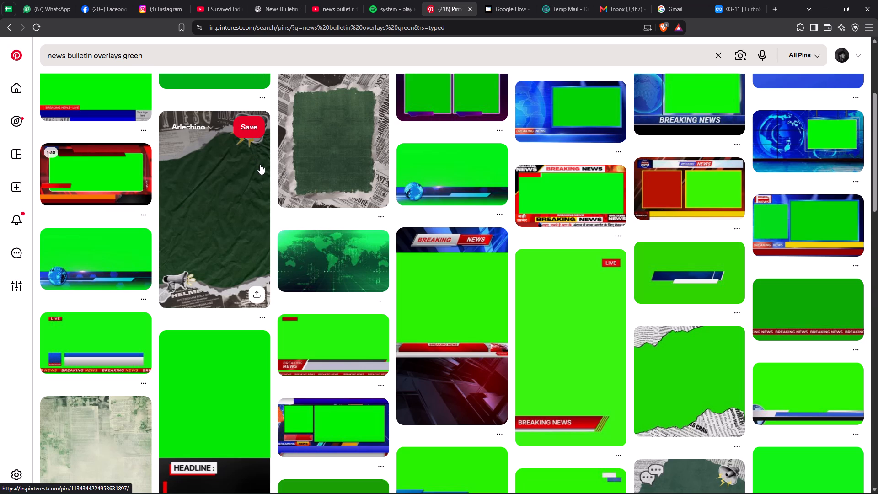
# Switch to Premiere, play the opening seconds of the 03-11 sequence, and return the playhead to the start.
pyautogui.click(822, 0)
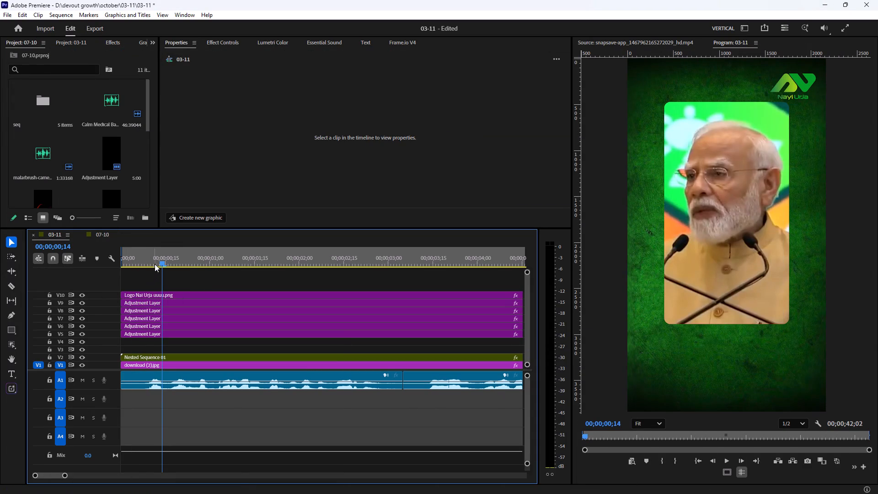
pyautogui.moveTo(155, 259); pyautogui.dragTo(84, 282)
pyautogui.press('space')
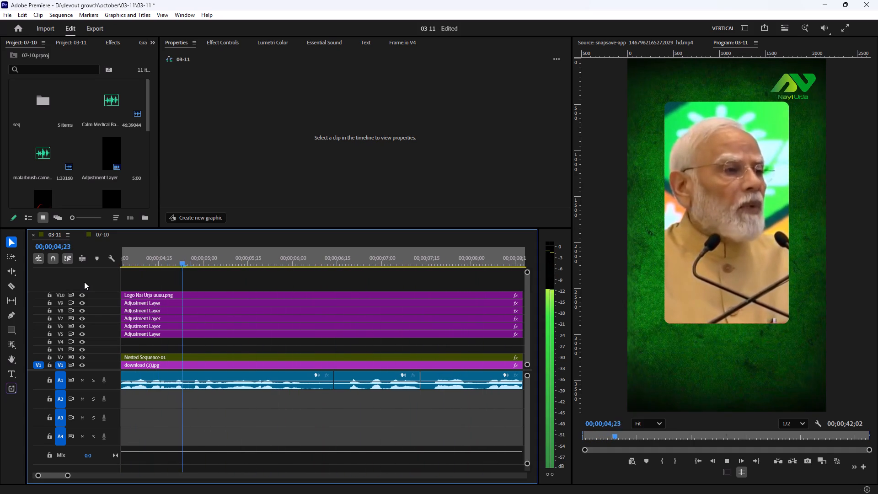
pyautogui.press('space')
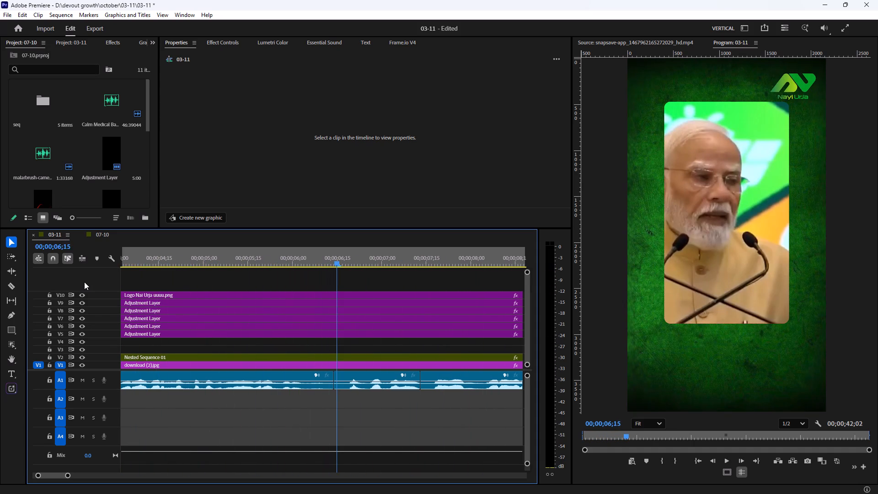
pyautogui.moveTo(154, 252); pyautogui.dragTo(10, 276)
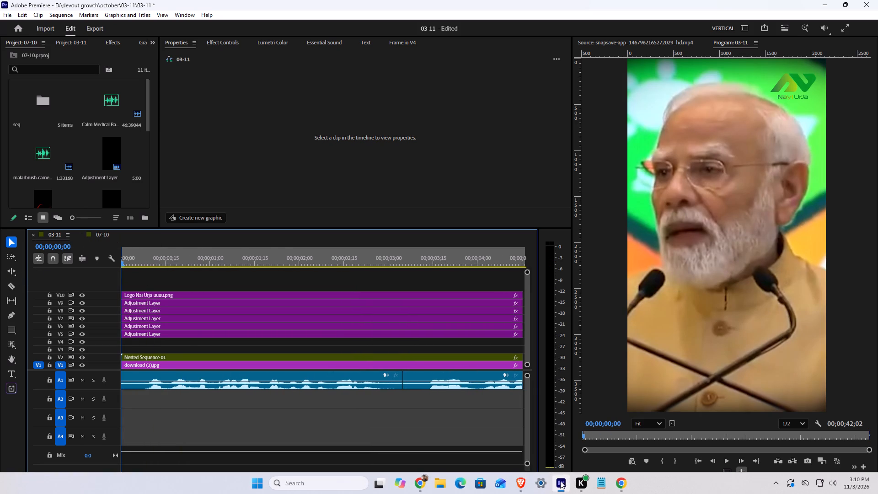
# Enlarge the media browsing area, place the Regular Animation graphics template on V4 at the sequence start, and accept the font substitution.
pyautogui.click(93, 25)
pyautogui.click(68, 30)
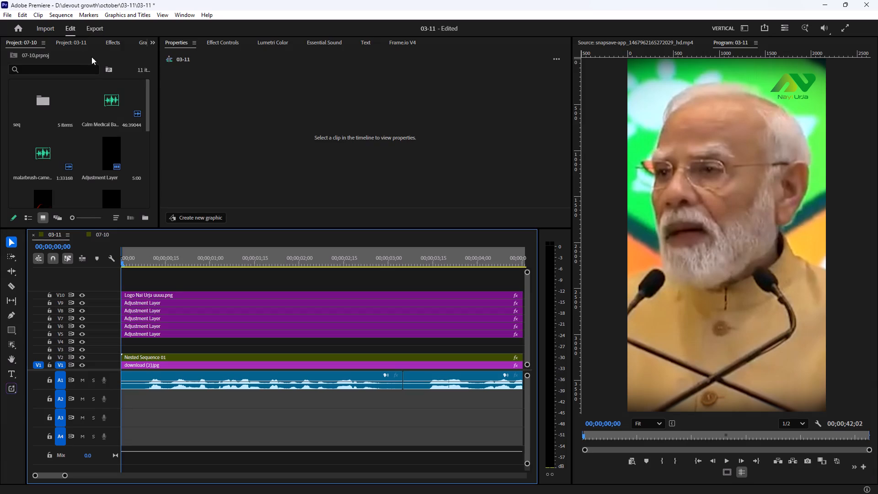
pyautogui.moveTo(158, 97); pyautogui.dragTo(236, 126)
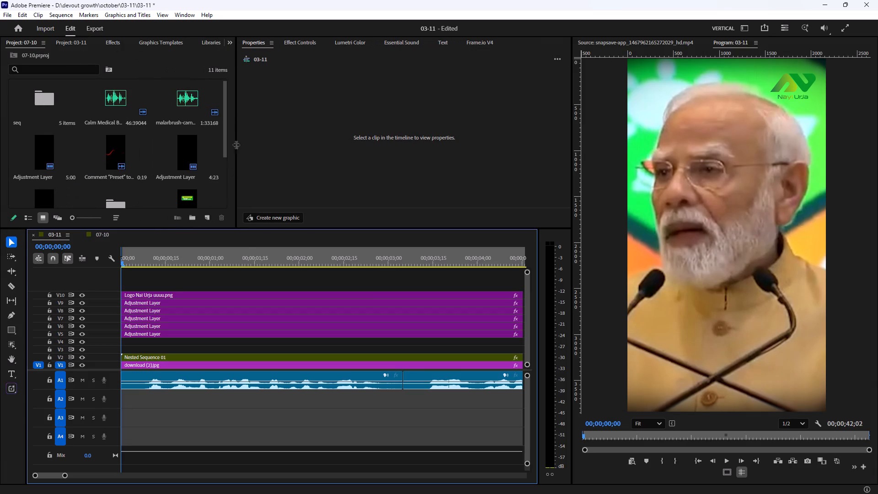
pyautogui.moveTo(234, 229); pyautogui.dragTo(240, 287)
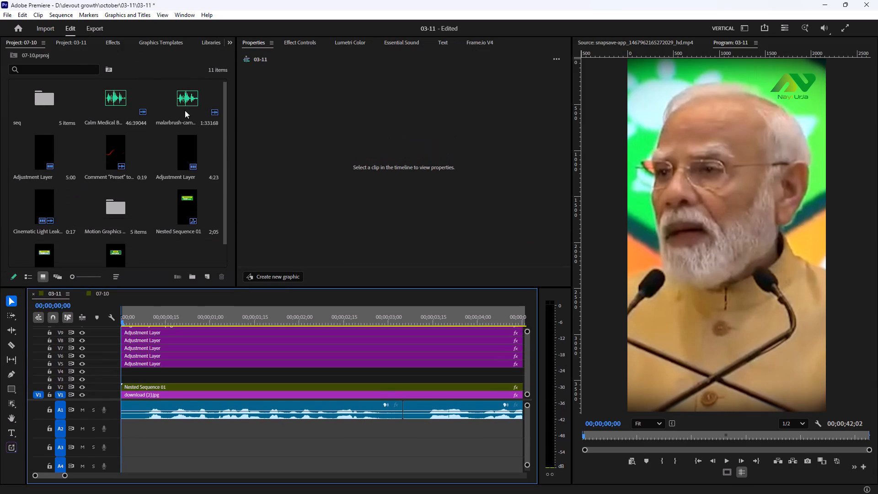
pyautogui.click(171, 36)
pyautogui.click(171, 43)
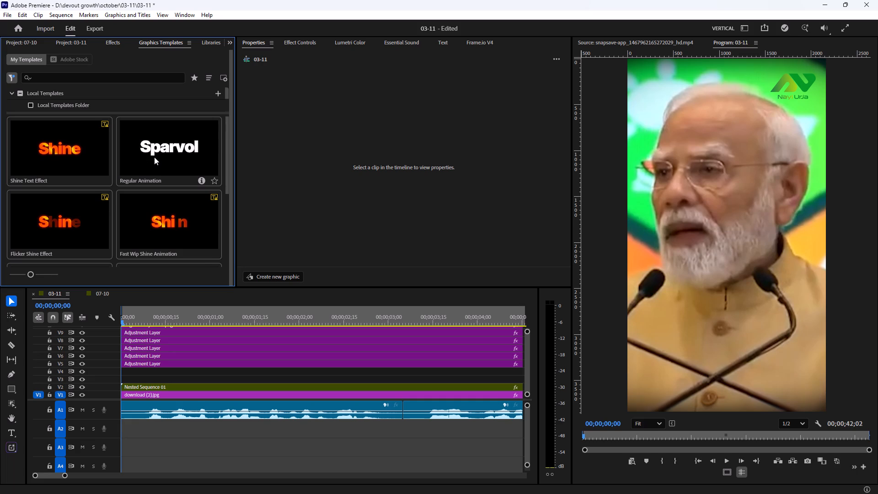
pyautogui.moveTo(155, 152); pyautogui.dragTo(126, 374)
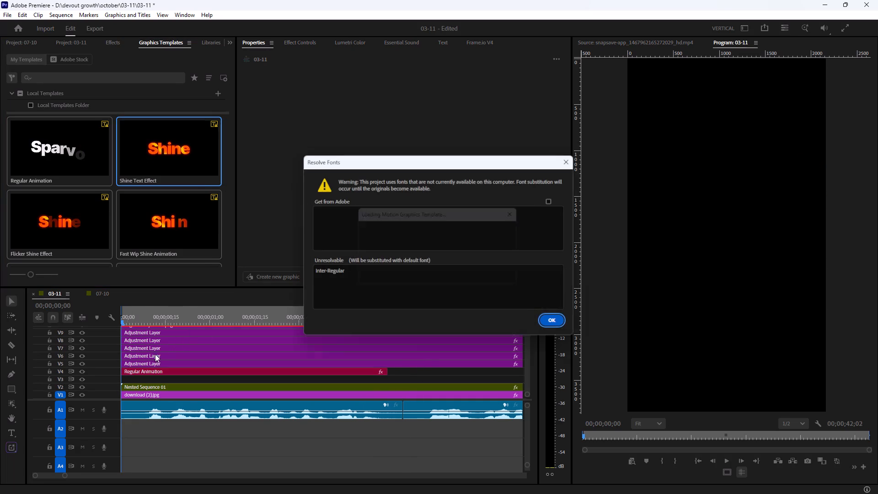
pyautogui.click(558, 325)
# Extend the Regular Animation clip on V4 to the first audio cut, previewing the text animation from the sequence start.
pyautogui.moveTo(149, 313); pyautogui.dragTo(127, 313)
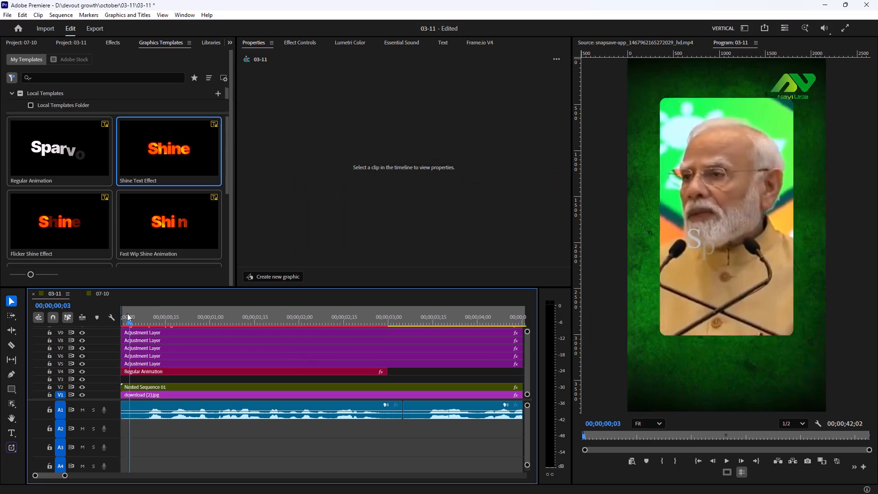
pyautogui.moveTo(127, 313); pyautogui.dragTo(123, 313)
pyautogui.press('space')
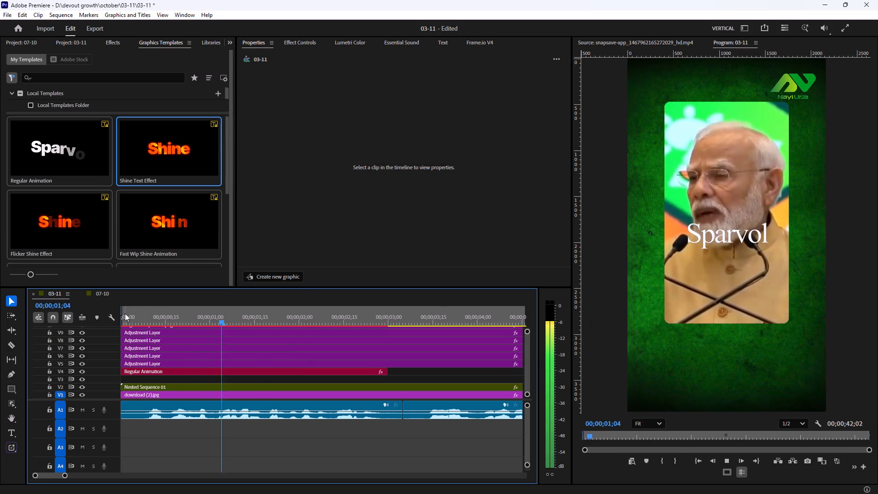
pyautogui.press('space')
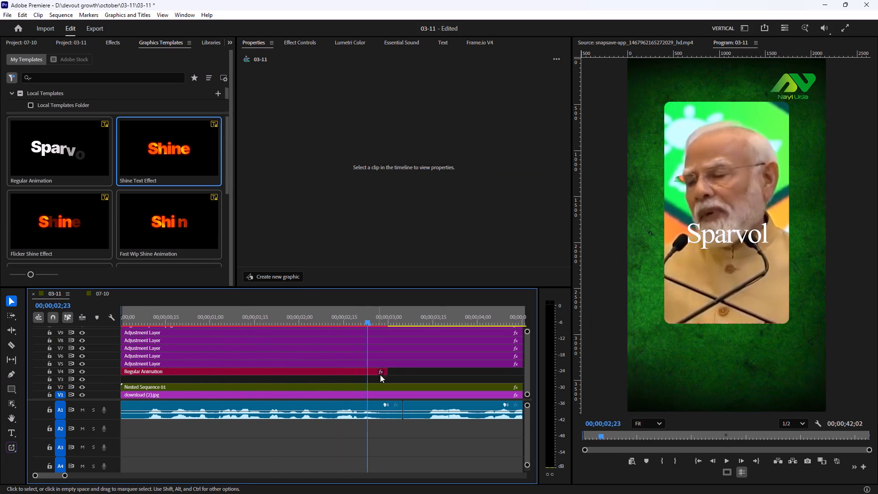
pyautogui.moveTo(392, 373); pyautogui.dragTo(409, 374)
pyautogui.press('space')
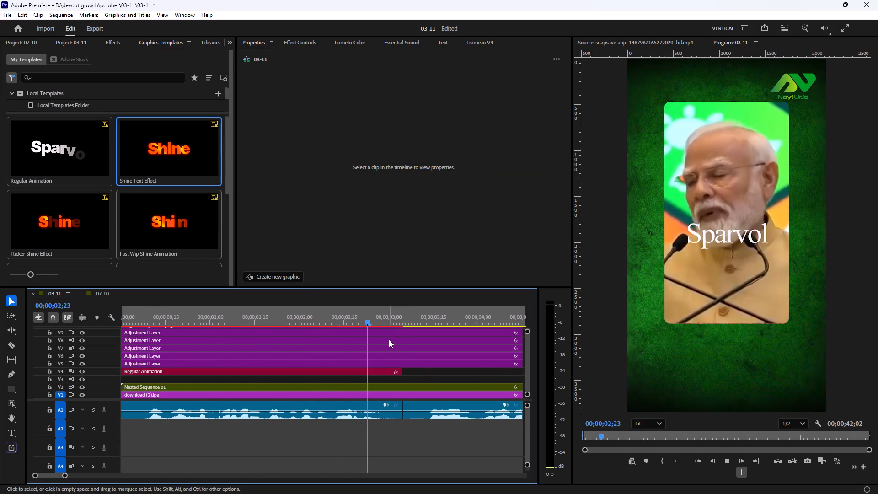
pyautogui.press('space')
pyautogui.moveTo(308, 314); pyautogui.dragTo(102, 340)
pyautogui.press('space')
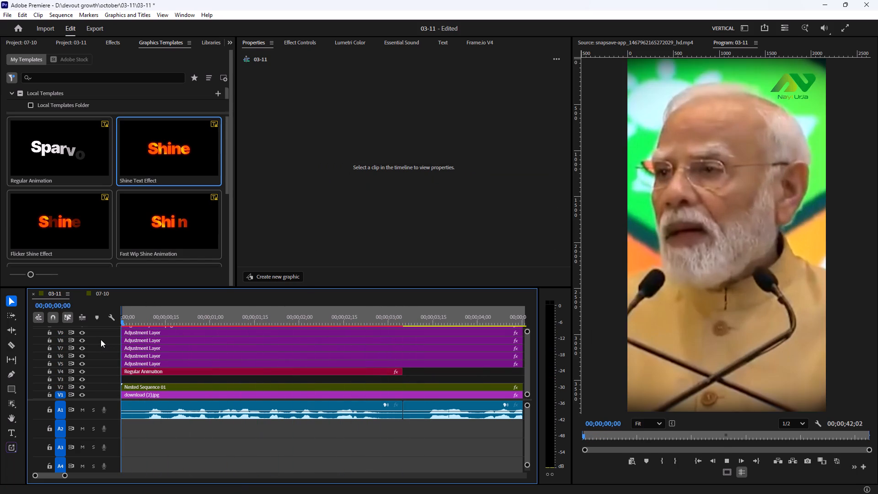
pyautogui.press('space')
pyautogui.click(257, 374)
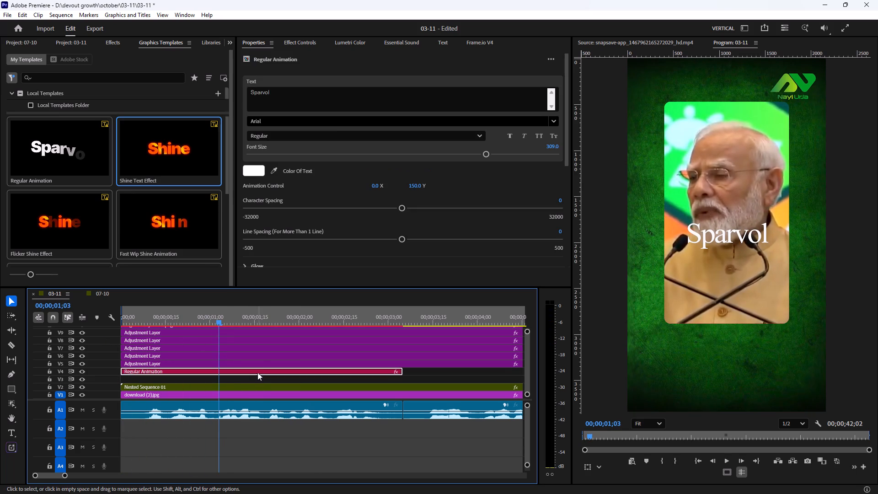
pyautogui.moveTo(295, 101); pyautogui.dragTo(179, 101)
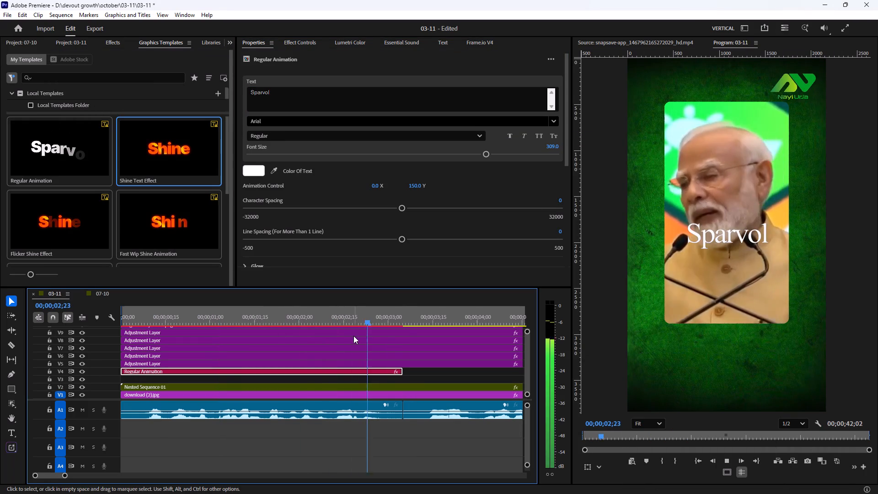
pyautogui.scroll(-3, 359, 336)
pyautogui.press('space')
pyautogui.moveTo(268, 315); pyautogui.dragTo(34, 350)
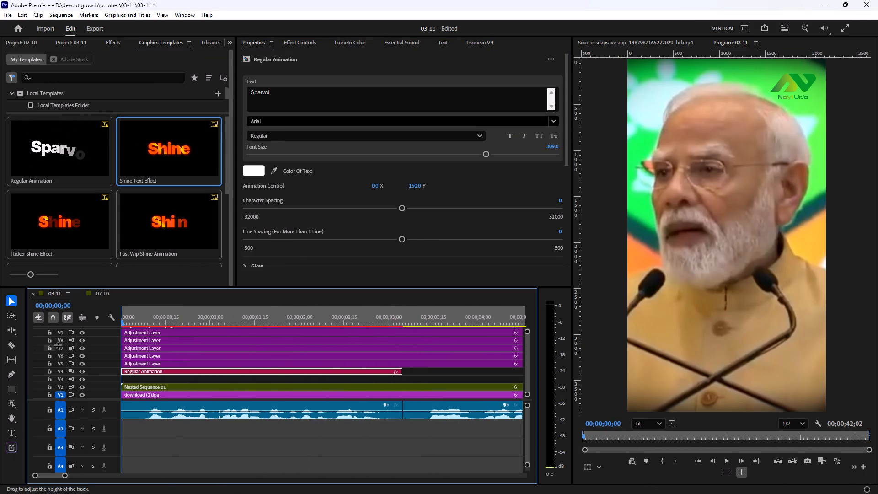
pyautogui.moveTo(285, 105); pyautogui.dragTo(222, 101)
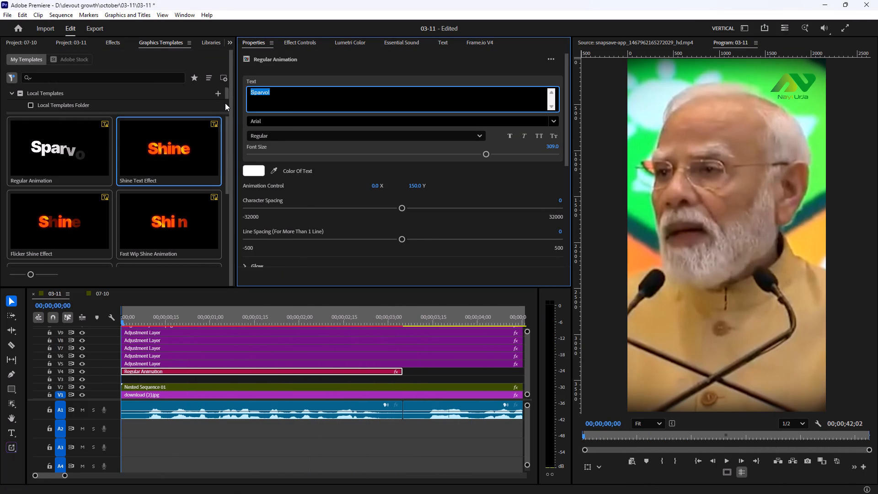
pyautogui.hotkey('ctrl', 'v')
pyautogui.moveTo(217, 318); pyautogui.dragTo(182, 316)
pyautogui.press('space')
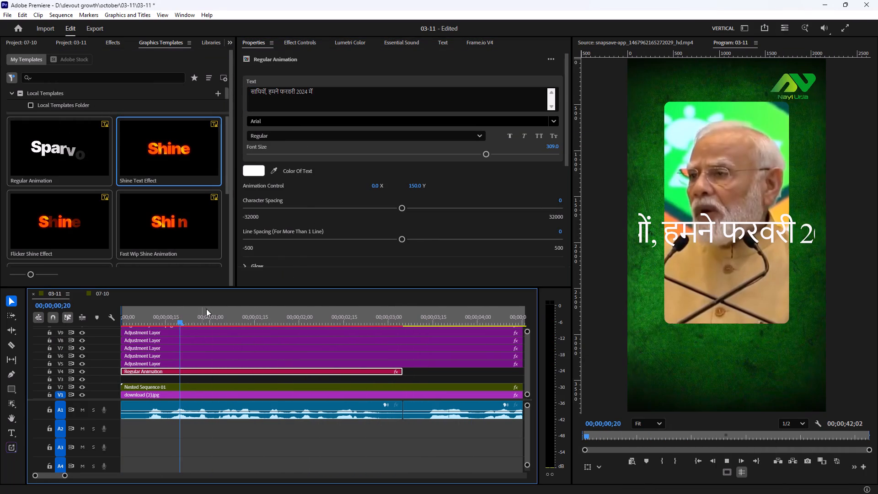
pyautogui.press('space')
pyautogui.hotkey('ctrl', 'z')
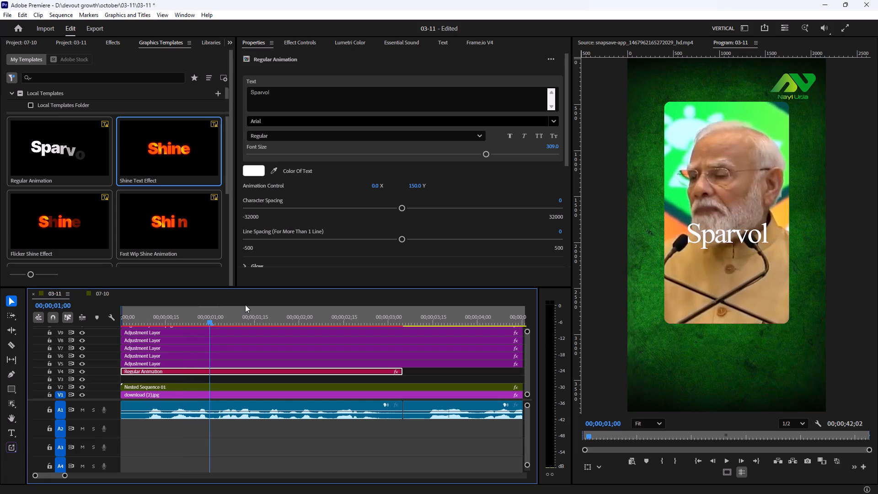
# Reduce the Regular Animation text's font size to 112.4.
pyautogui.click(337, 155)
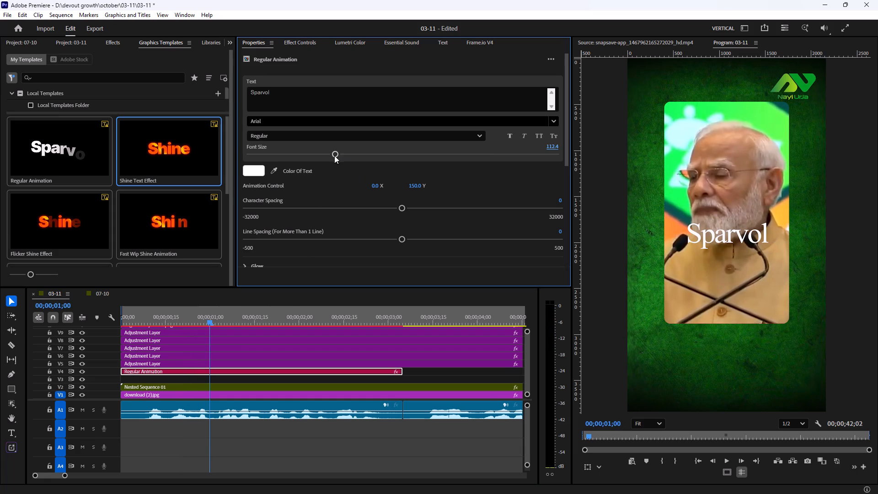
# Replace the "Sparvol" text with the copied phrase "साथियों, हमने फरवरी 2024 में" and preview it against the audio from the sequence start.
pyautogui.moveTo(279, 106); pyautogui.dragTo(214, 67)
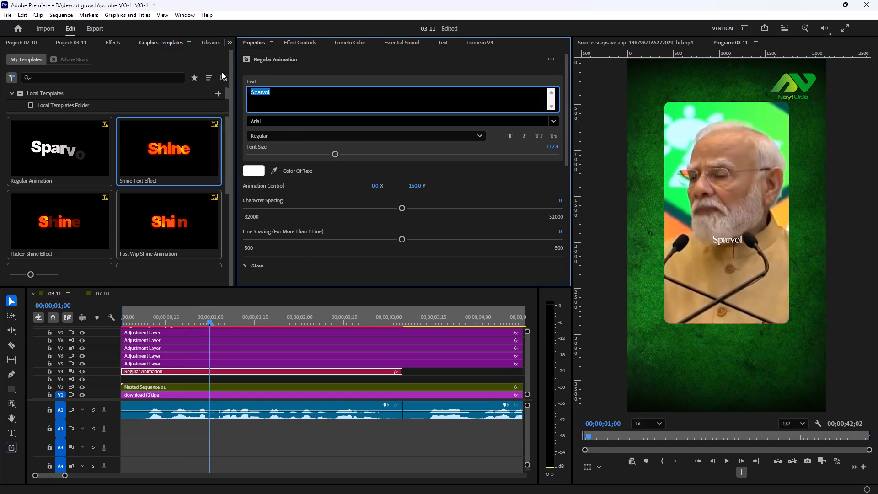
pyautogui.hotkey('ctrl', 'v')
pyautogui.moveTo(208, 317); pyautogui.dragTo(108, 337)
pyautogui.press('space')
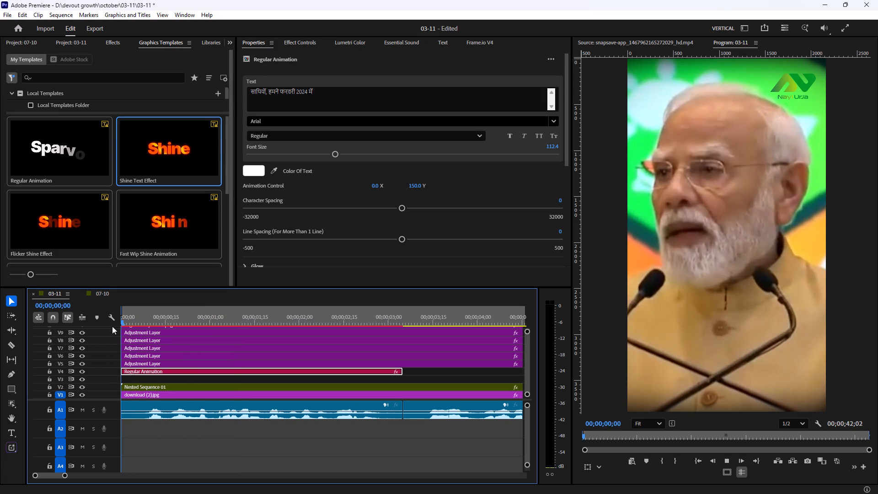
pyautogui.press('space')
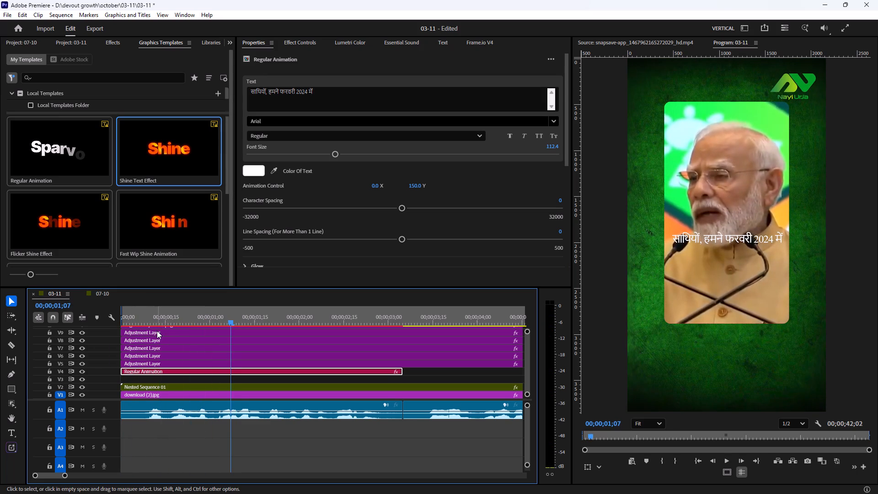
pyautogui.press('space')
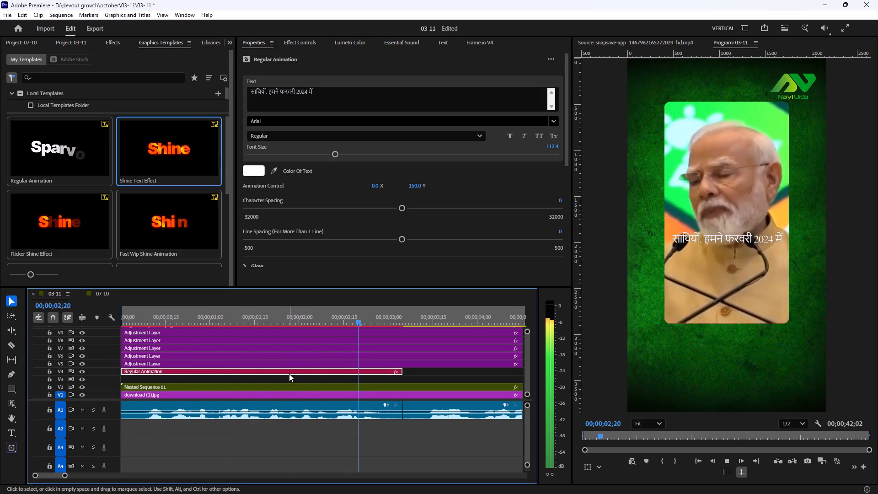
pyautogui.press('space')
pyautogui.press('space')
pyautogui.press('space')
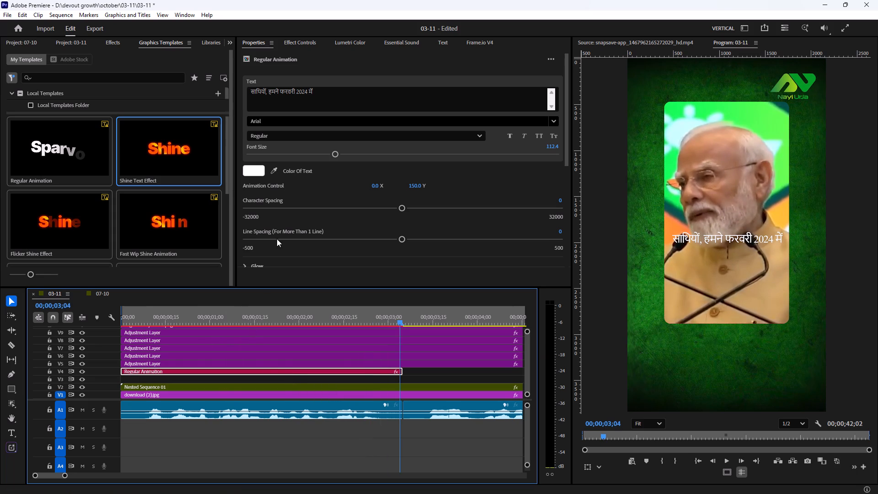
# Set the Regular Animation text's font to Mukta Bold and preview the title from the sequence start.
pyautogui.click(293, 122)
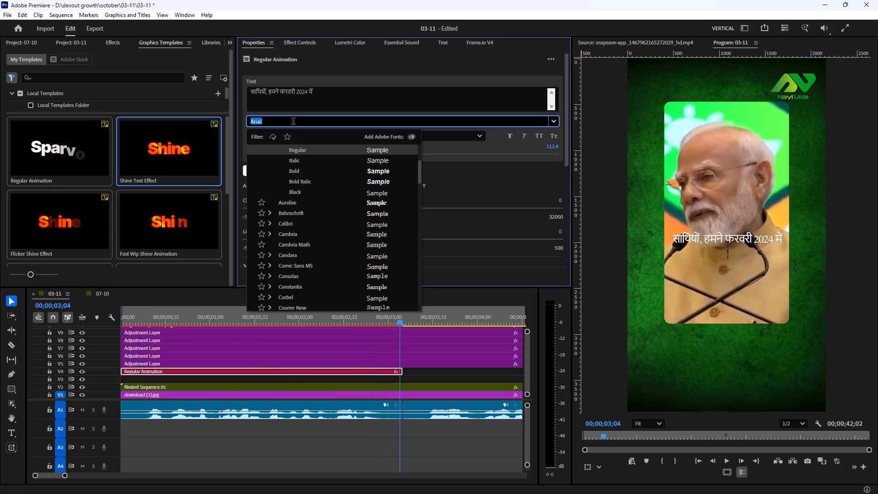
pyautogui.write('mu')
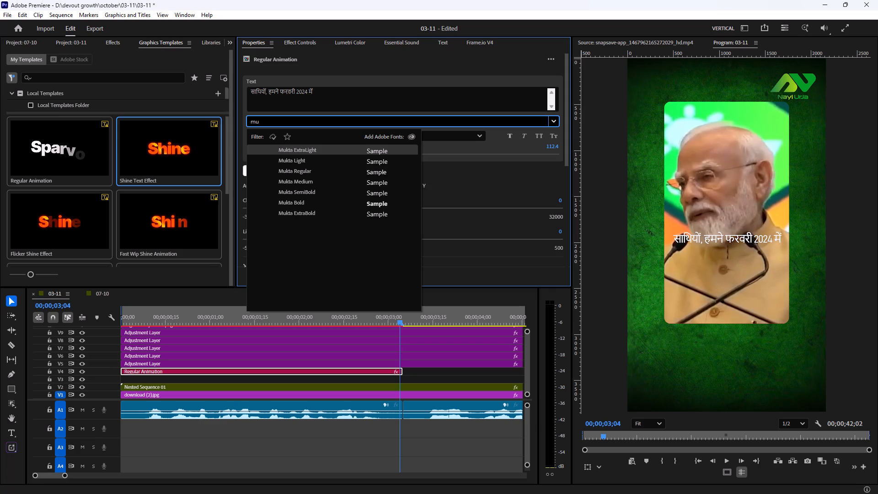
pyautogui.press('k')
pyautogui.click(306, 202)
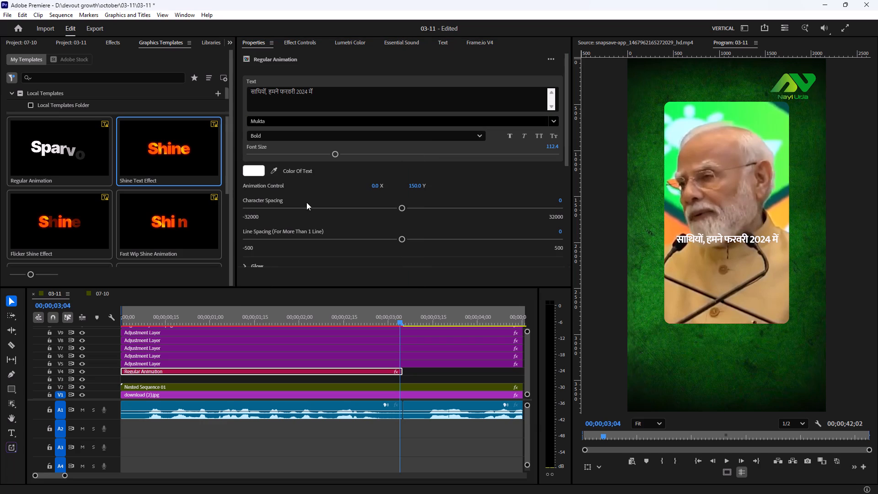
pyautogui.moveTo(185, 316); pyautogui.dragTo(121, 326)
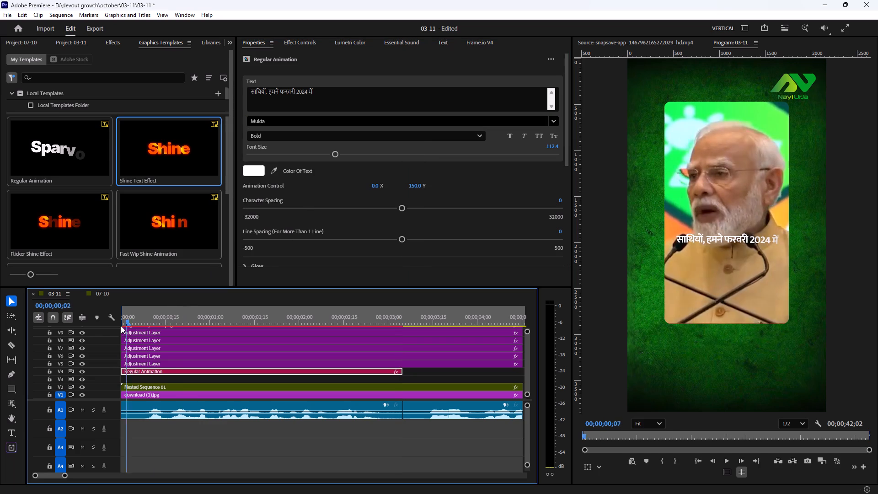
pyautogui.moveTo(121, 326); pyautogui.dragTo(93, 333)
pyautogui.press('space')
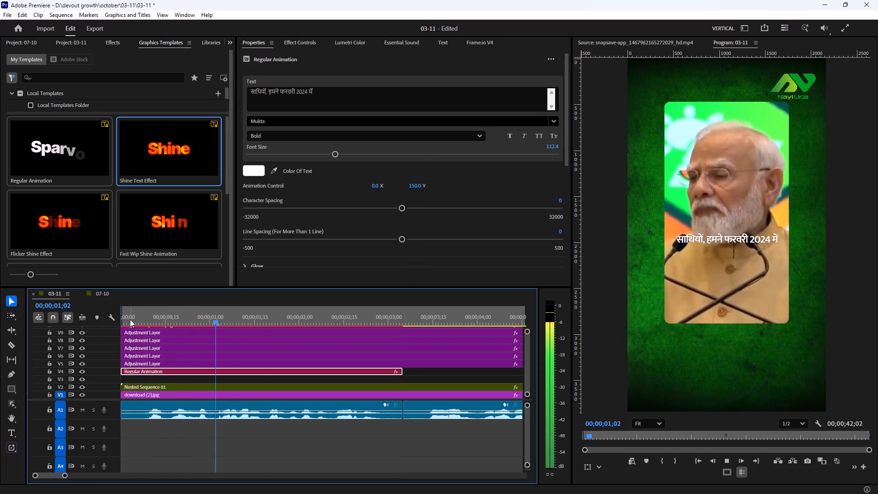
pyautogui.press('space')
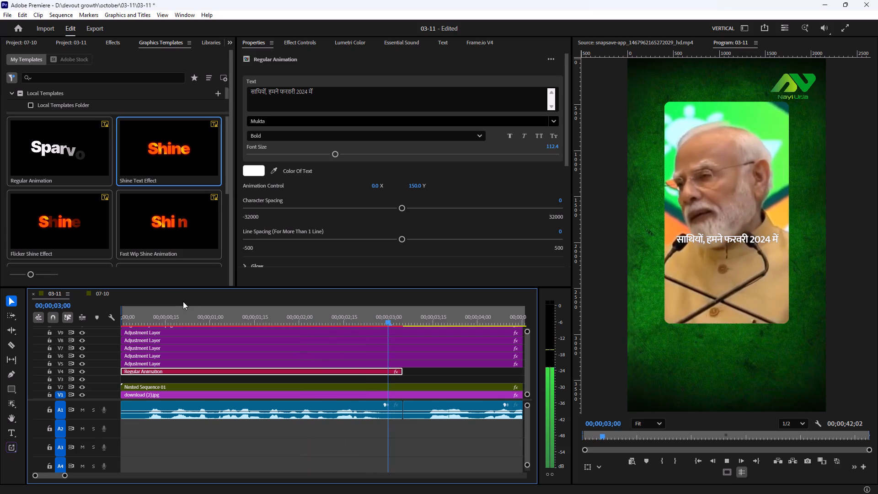
pyautogui.moveTo(360, 318); pyautogui.dragTo(79, 342)
pyautogui.press('space')
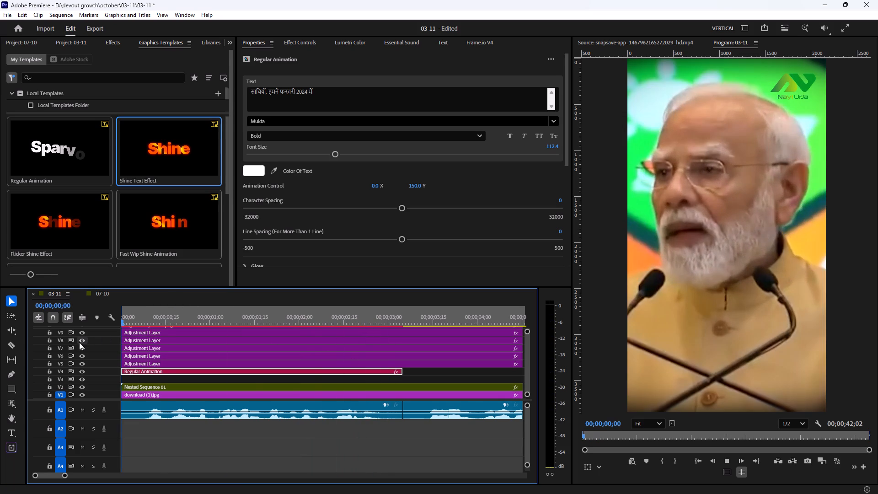
pyautogui.press('space')
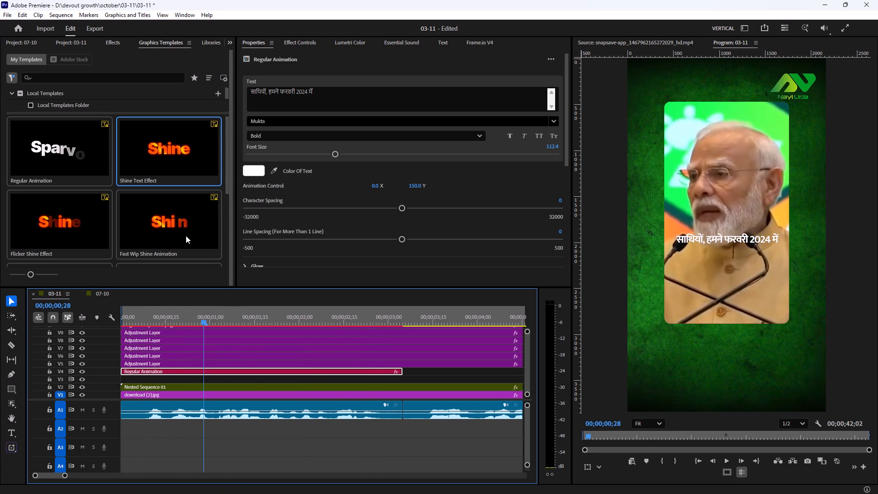
pyautogui.click(295, 39)
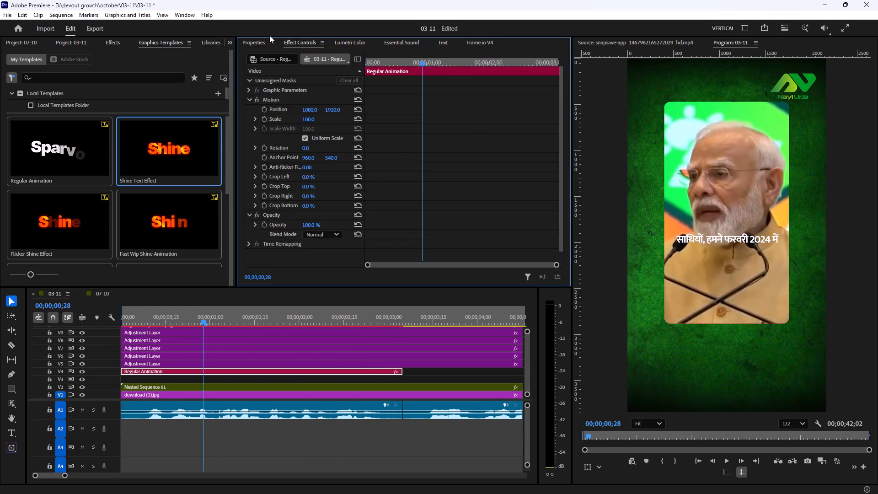
pyautogui.click(263, 43)
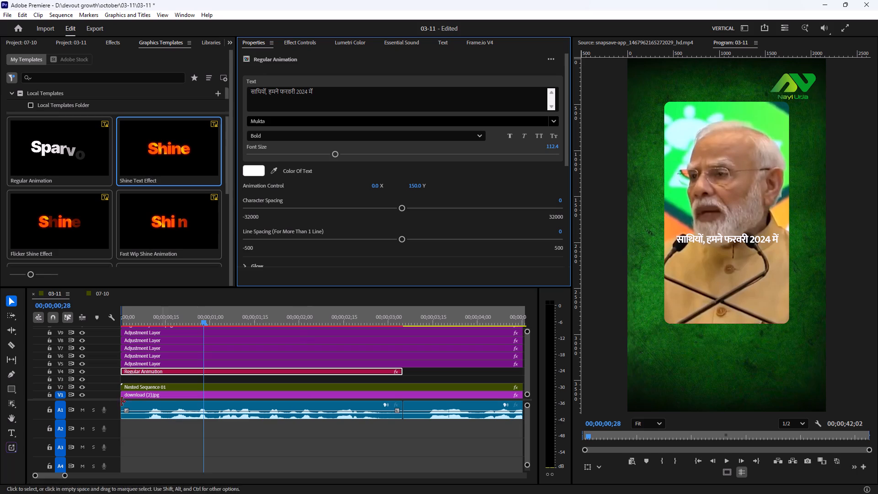
# Draw a rectangle about 1598 by 269 px just below the framed speaker video and centre it horizontally in the frame.
pyautogui.click(11, 387)
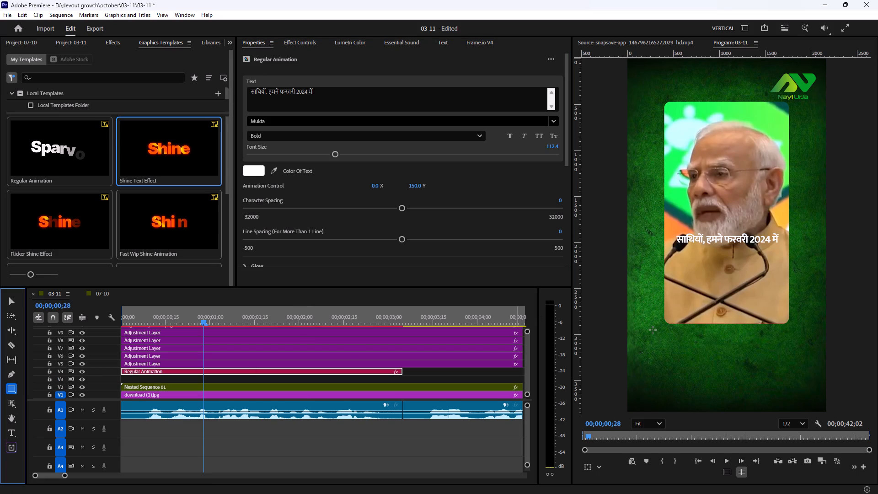
pyautogui.moveTo(653, 330); pyautogui.dragTo(788, 351)
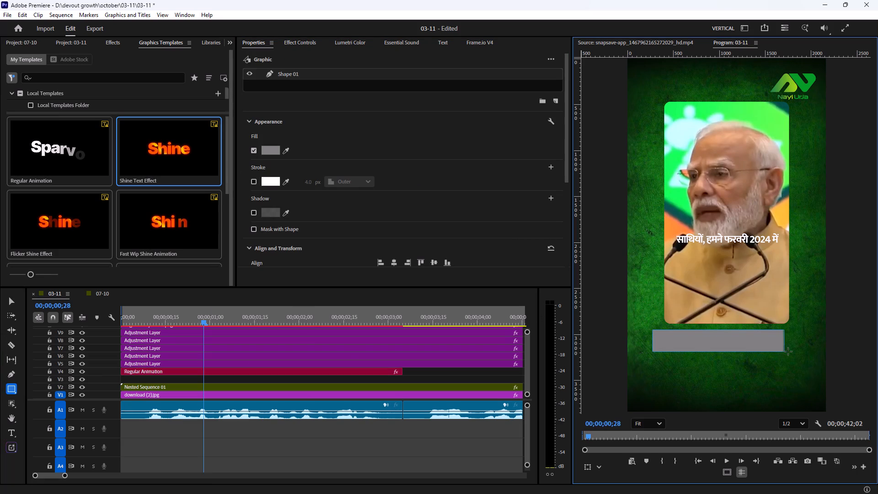
pyautogui.moveTo(788, 351); pyautogui.dragTo(798, 352)
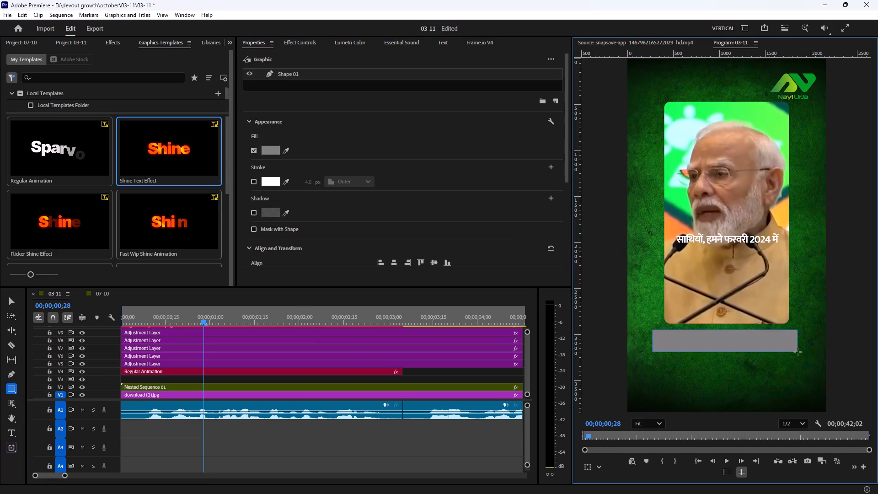
pyautogui.moveTo(798, 352); pyautogui.dragTo(797, 352)
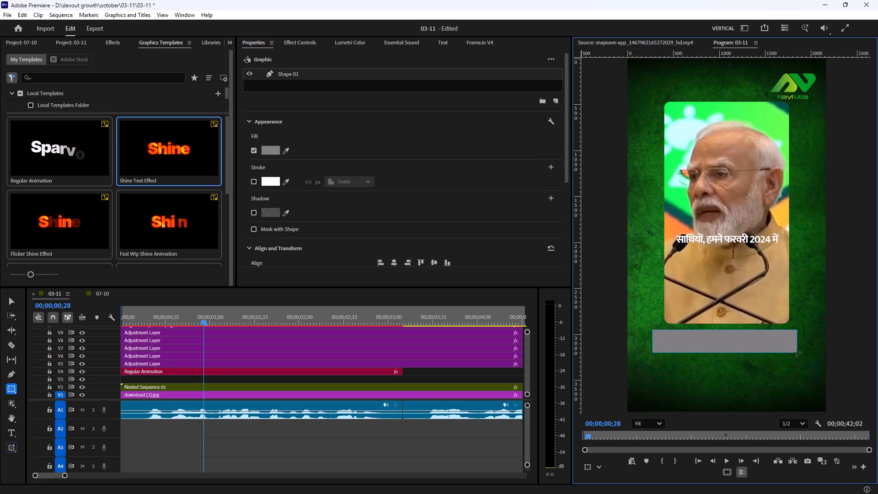
pyautogui.moveTo(797, 352); pyautogui.dragTo(801, 354)
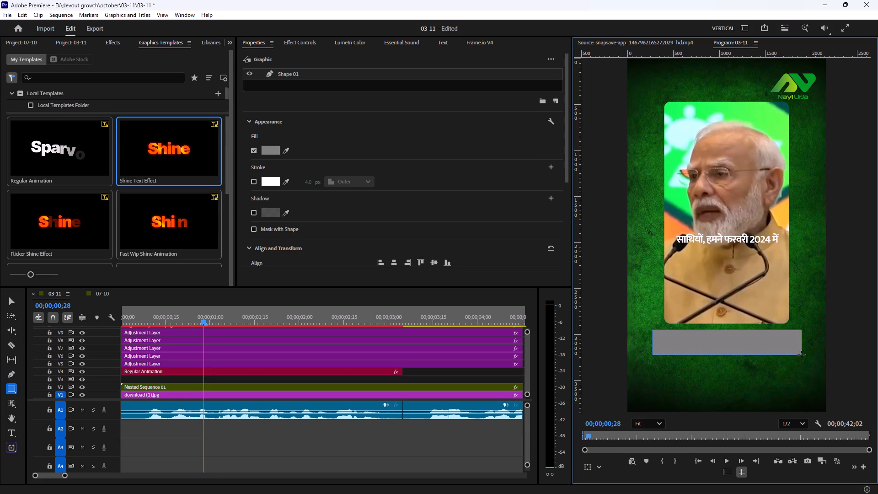
pyautogui.moveTo(801, 354); pyautogui.dragTo(801, 355)
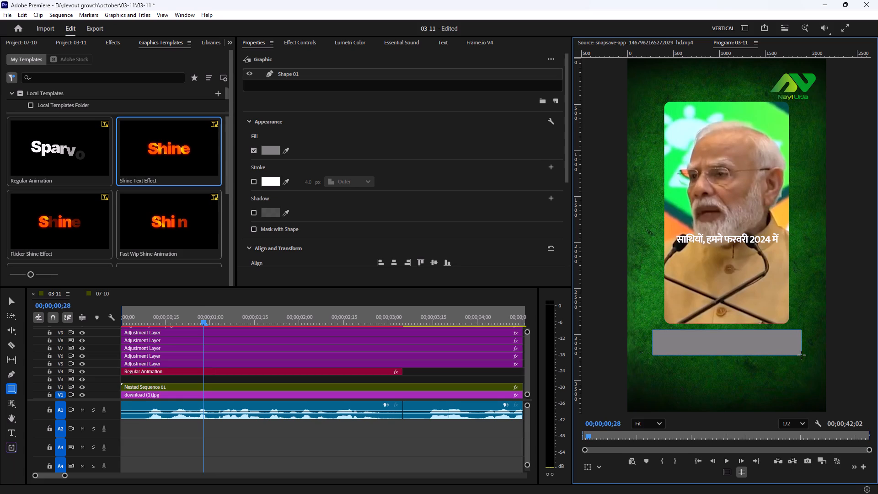
pyautogui.moveTo(801, 355); pyautogui.dragTo(799, 354)
pyautogui.click(8, 301)
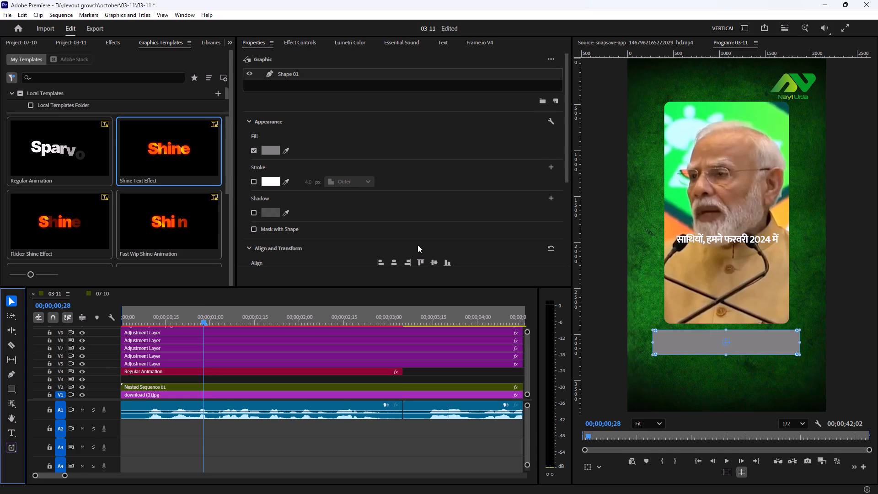
pyautogui.click(394, 262)
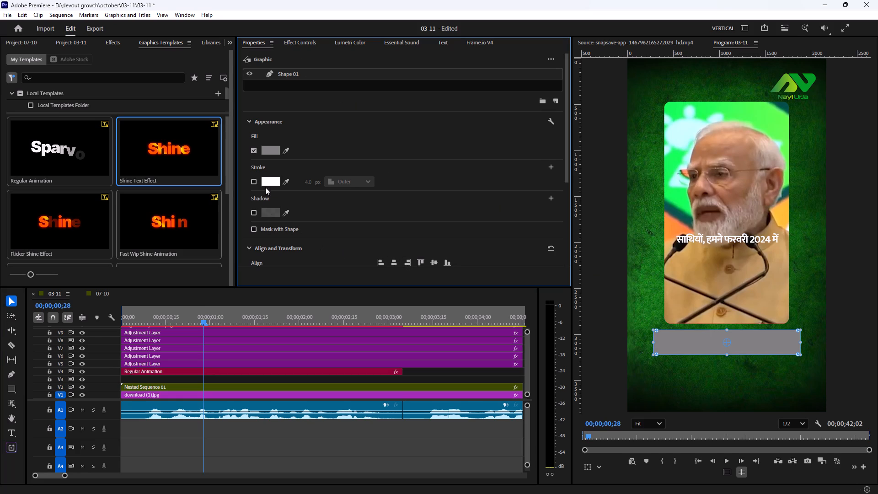
# Change the rectangle's fill to dark green 114503.
pyautogui.click(268, 147)
pyautogui.moveTo(455, 197); pyautogui.dragTo(461, 222)
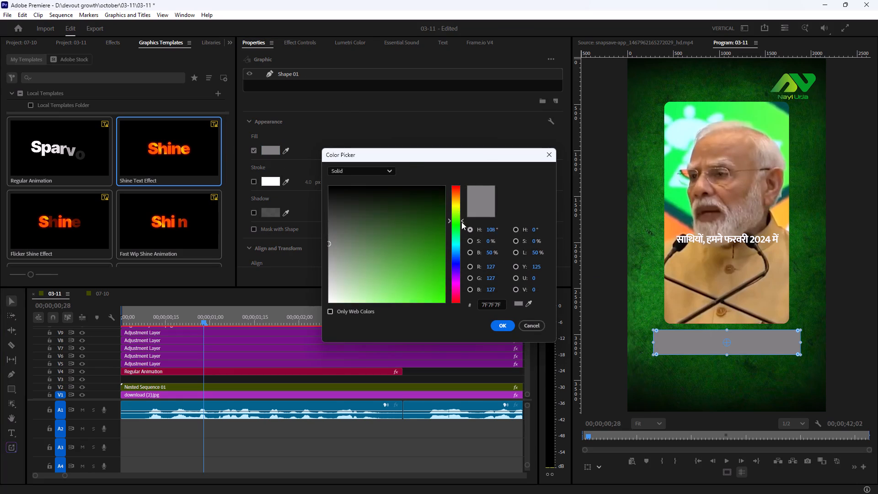
pyautogui.moveTo(461, 222); pyautogui.dragTo(458, 199)
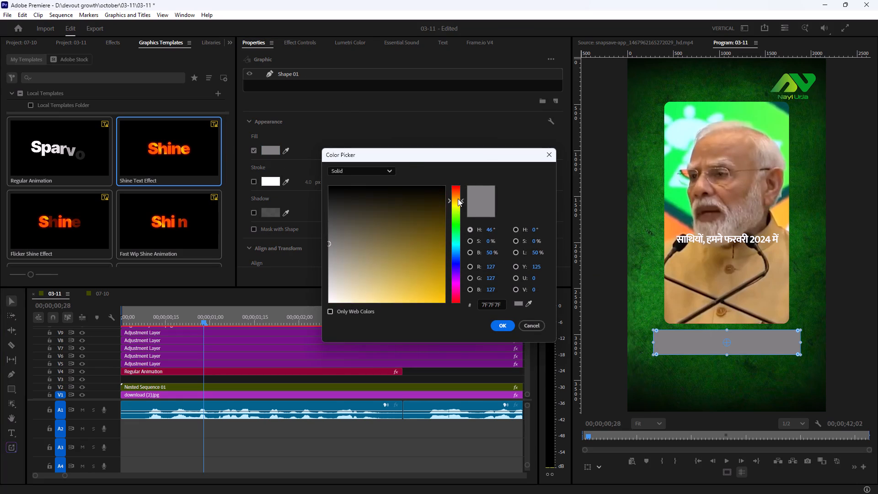
pyautogui.moveTo(458, 199); pyautogui.dragTo(458, 220)
pyautogui.moveTo(431, 223); pyautogui.dragTo(440, 219)
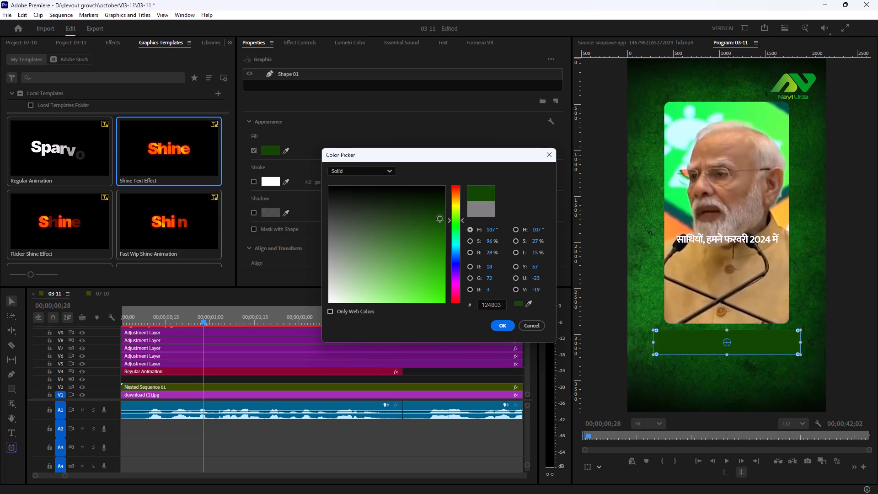
pyautogui.moveTo(440, 219); pyautogui.dragTo(439, 217)
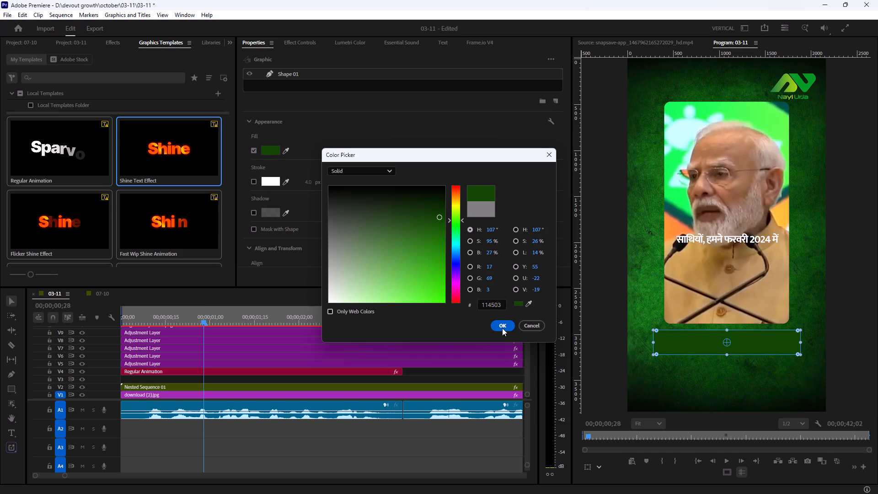
pyautogui.click(502, 328)
# Lower the green rectangle's opacity to 80%.
pyautogui.scroll(-9, 317, 240)
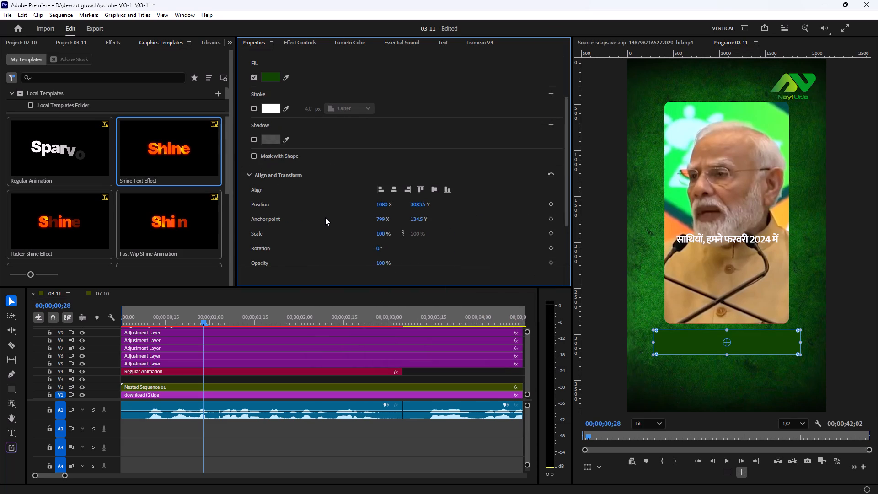
pyautogui.scroll(-2, 325, 217)
pyautogui.moveTo(383, 238); pyautogui.dragTo(375, 241)
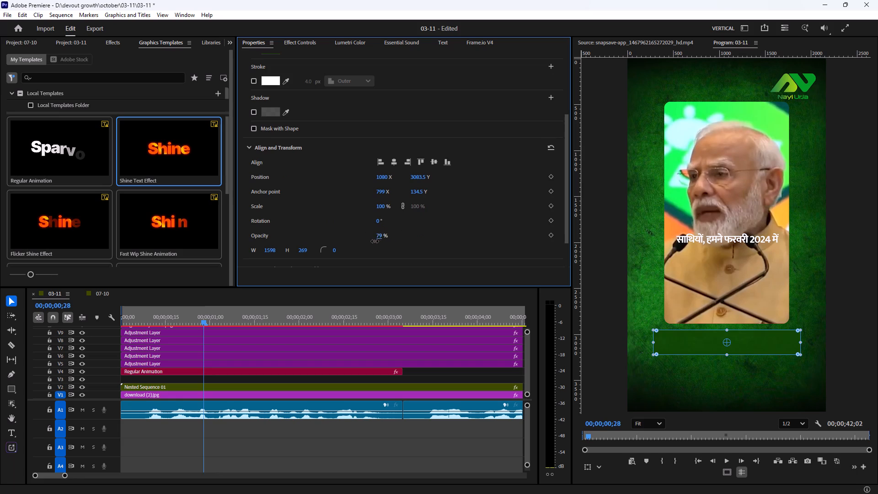
pyautogui.moveTo(375, 241); pyautogui.dragTo(378, 242)
pyautogui.moveTo(378, 242); pyautogui.dragTo(394, 241)
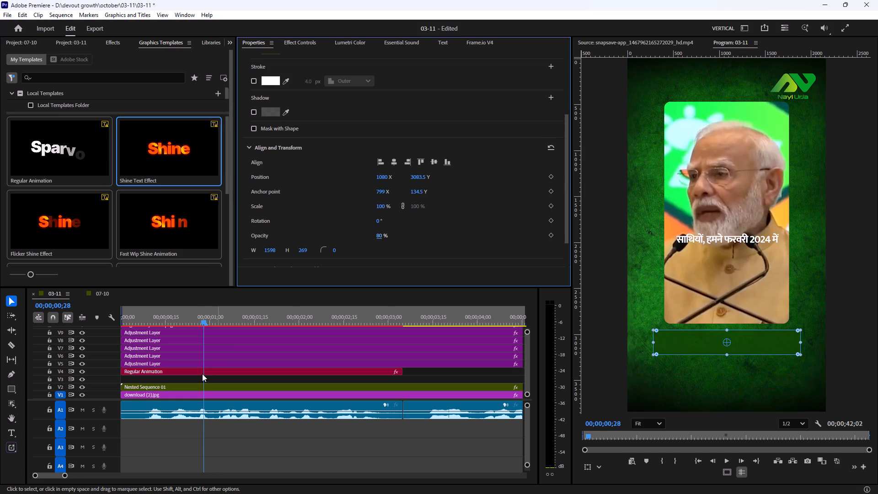
# Move the Regular Animation text clip down over the green rectangle, setting its vertical position to 3010.
pyautogui.click(265, 373)
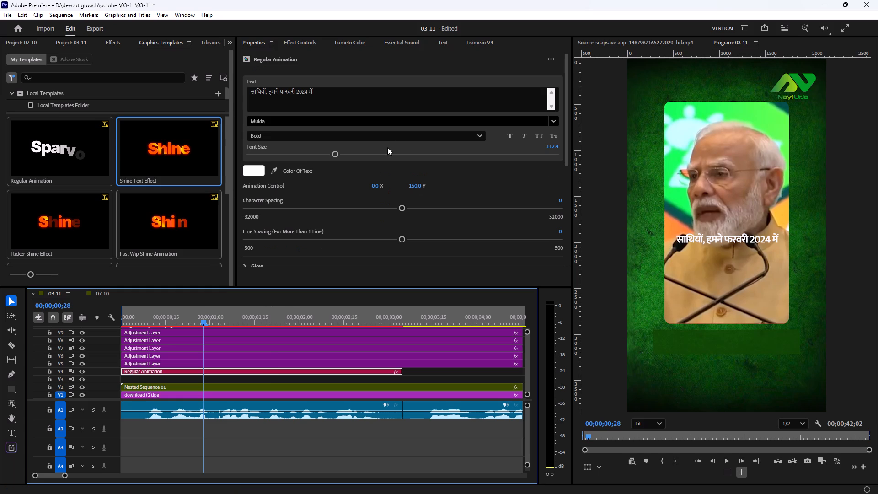
pyautogui.click(303, 41)
pyautogui.moveTo(333, 107); pyautogui.dragTo(333, 108)
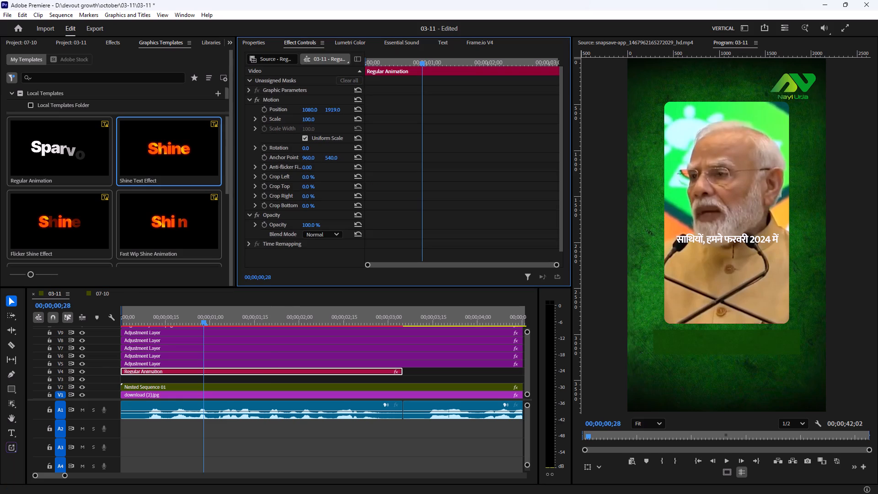
pyautogui.moveTo(333, 108); pyautogui.dragTo(820, 104)
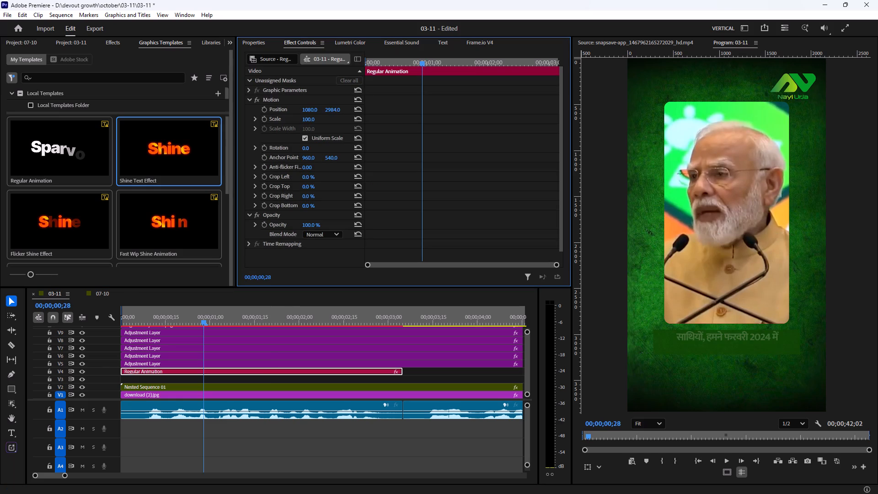
pyautogui.moveTo(820, 104); pyautogui.dragTo(832, 103)
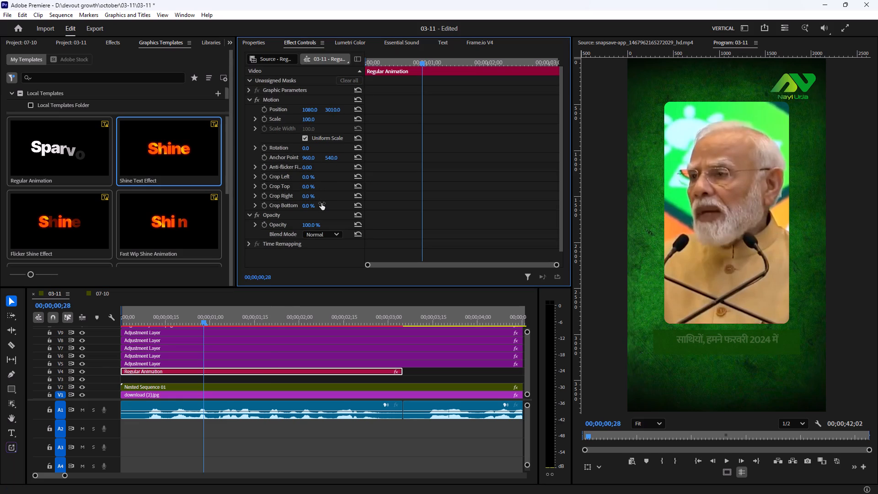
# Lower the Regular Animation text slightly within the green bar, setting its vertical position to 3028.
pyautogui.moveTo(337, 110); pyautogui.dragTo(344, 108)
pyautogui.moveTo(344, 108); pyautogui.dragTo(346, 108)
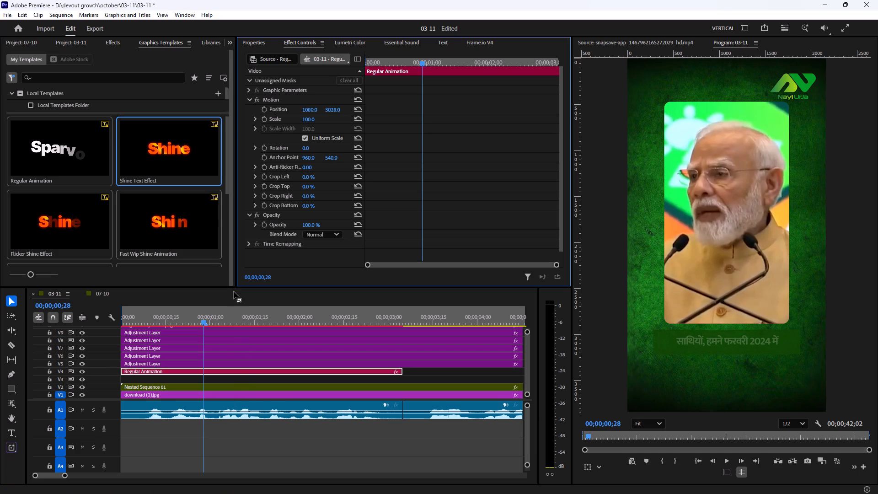
# Move the green bar's Graphic clip from V11 to the start of track V3, beneath the Regular Animation text clip.
pyautogui.moveTo(235, 287); pyautogui.dragTo(248, 183)
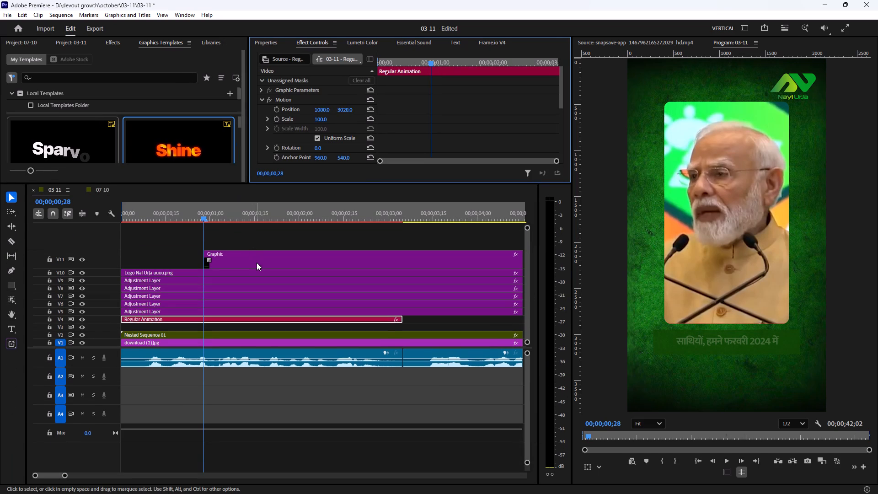
pyautogui.moveTo(262, 265); pyautogui.dragTo(181, 328)
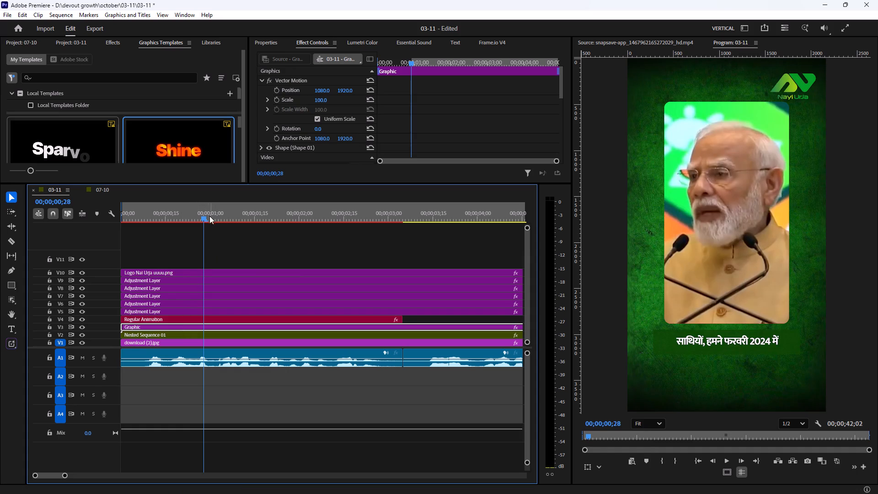
# Trim 7 frames off the start of the Graphic clip so the bar appears after the speaker video's opening zoom, and preview it.
pyautogui.moveTo(197, 213); pyautogui.dragTo(81, 226)
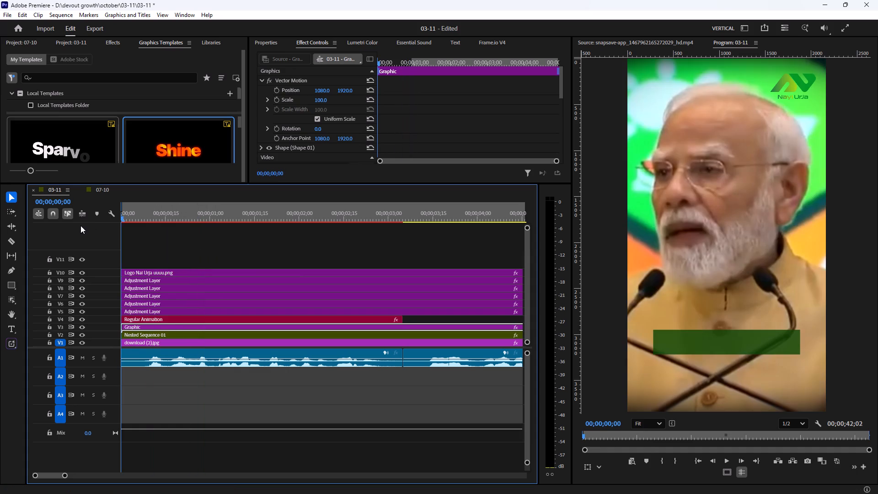
pyautogui.press('space')
pyautogui.press('space')
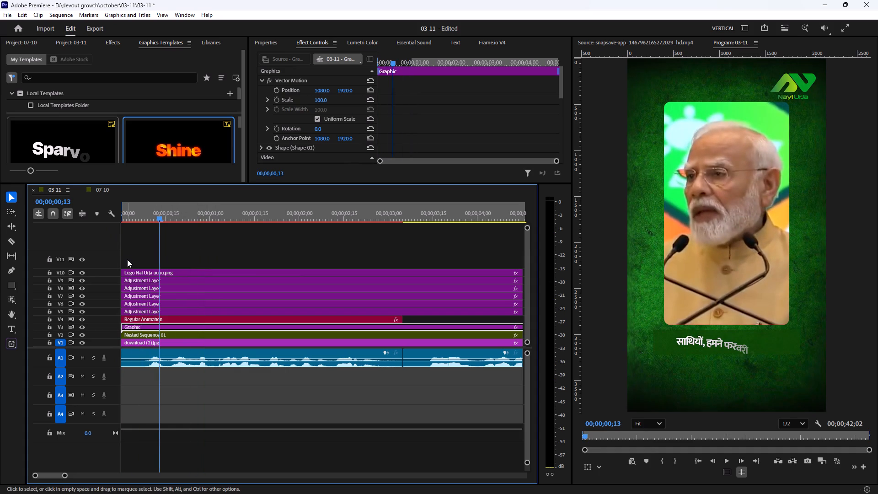
pyautogui.press('Left')
pyautogui.press('Left')
pyautogui.press('Left')
pyautogui.press('Left')
pyautogui.press('Left')
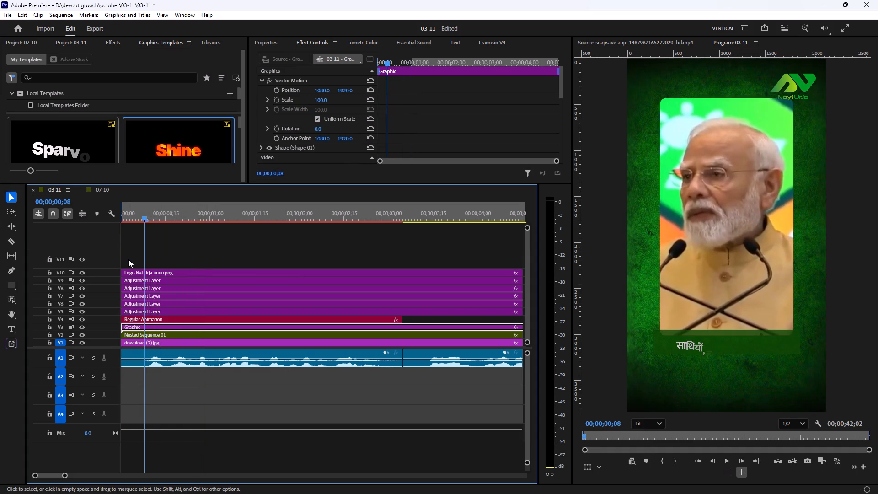
pyautogui.press('Left')
pyautogui.press('Left')
pyautogui.press('Left')
pyautogui.press('Left')
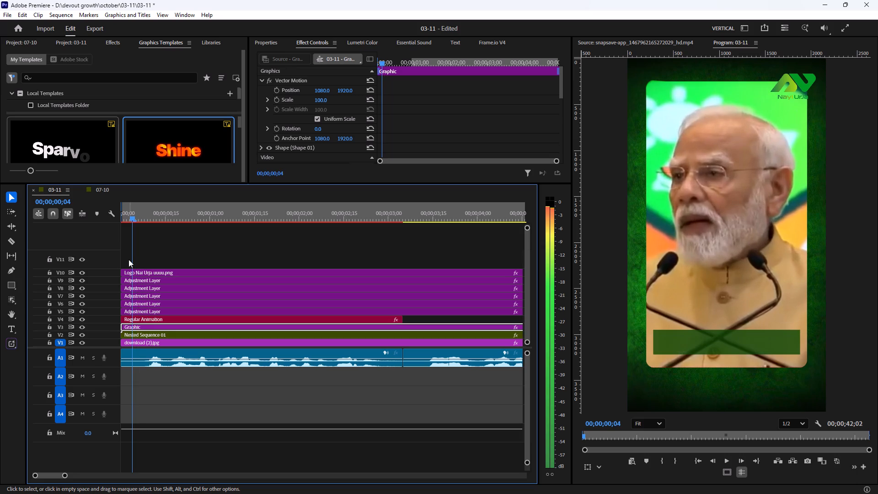
pyautogui.press('Right')
pyautogui.moveTo(125, 325); pyautogui.dragTo(146, 325)
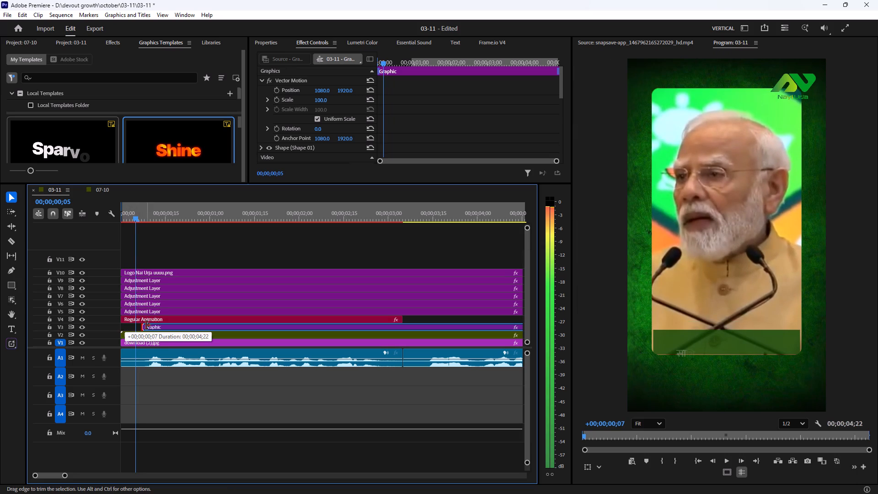
pyautogui.moveTo(146, 325); pyautogui.dragTo(147, 326)
pyautogui.click(159, 253)
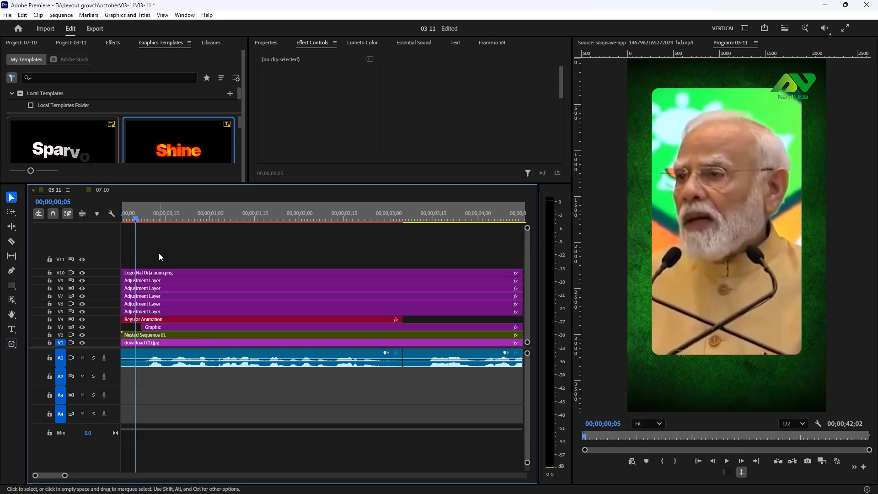
pyautogui.press('space')
pyautogui.press('space')
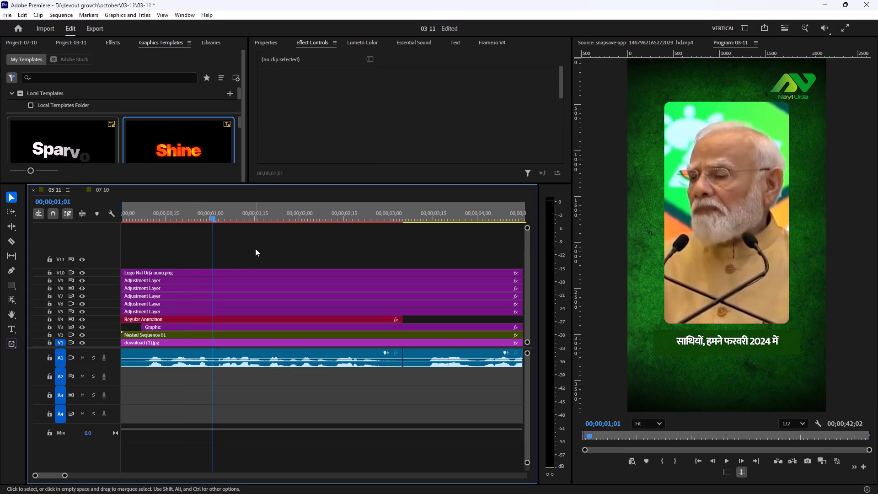
# Extend the end of the Graphic clip on V3 to the end of the sequence.
pyautogui.click(302, 330)
pyautogui.press('-')
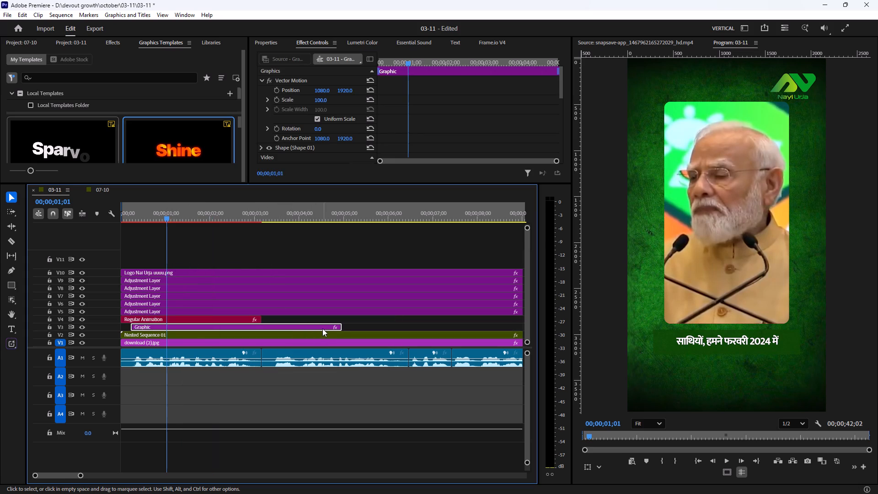
pyautogui.press('-')
pyautogui.moveTo(238, 328); pyautogui.dragTo(289, 328)
pyautogui.press('-')
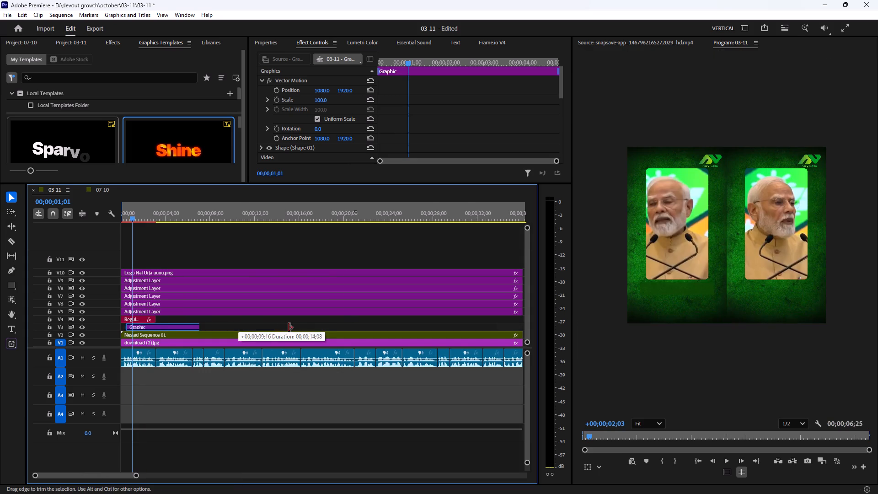
pyautogui.moveTo(289, 328); pyautogui.dragTo(355, 328)
pyautogui.press('-')
pyautogui.press('=')
pyautogui.press('=')
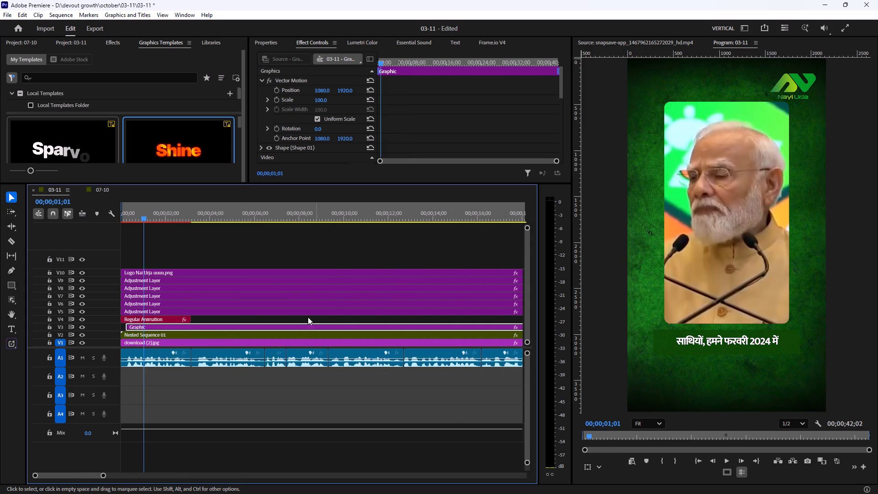
pyautogui.press('=')
pyautogui.press('=')
# Raise the green bar over the lower edge of the speaker video, setting the Graphic clip's Vector Motion vertical position to 1654.
pyautogui.moveTo(208, 211); pyautogui.dragTo(52, 252)
pyautogui.press('space')
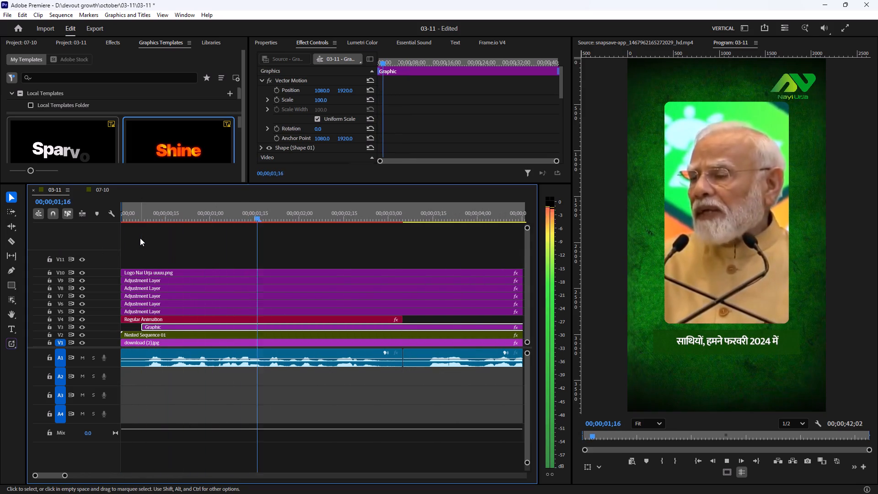
pyautogui.press('space')
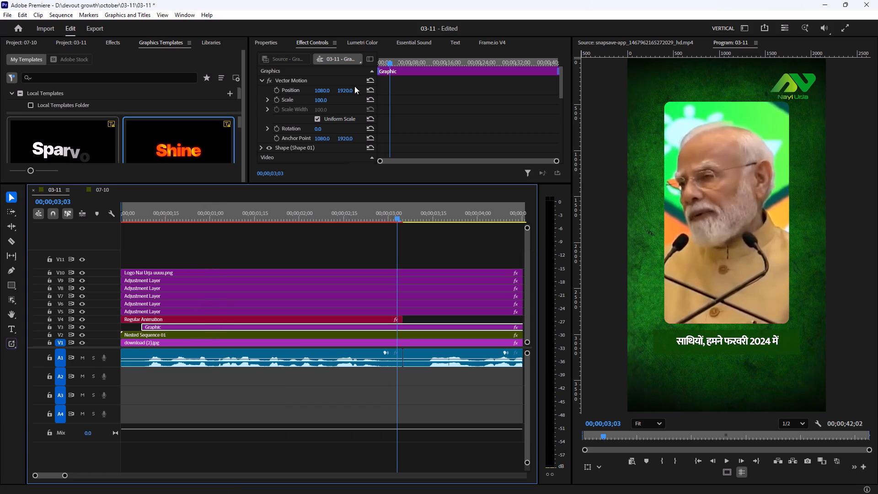
pyautogui.moveTo(348, 91); pyautogui.dragTo(227, 137)
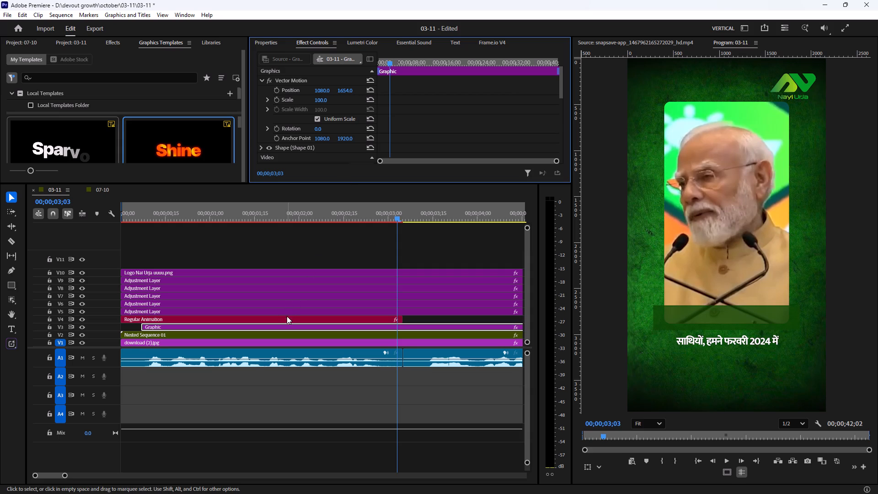
# Raise the Regular Animation text onto the green bar by setting its vertical position to 2764, and preview from the start.
pyautogui.click(286, 319)
pyautogui.moveTo(343, 109); pyautogui.dragTo(222, 143)
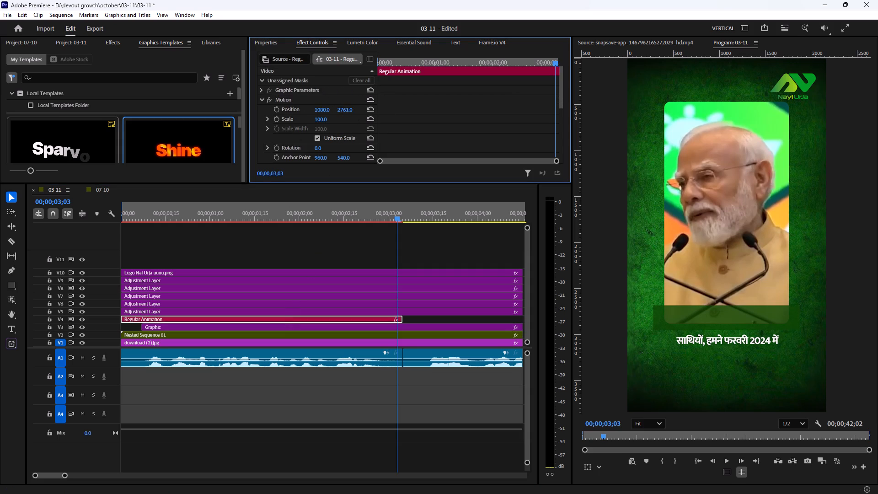
pyautogui.moveTo(222, 143); pyautogui.dragTo(218, 140)
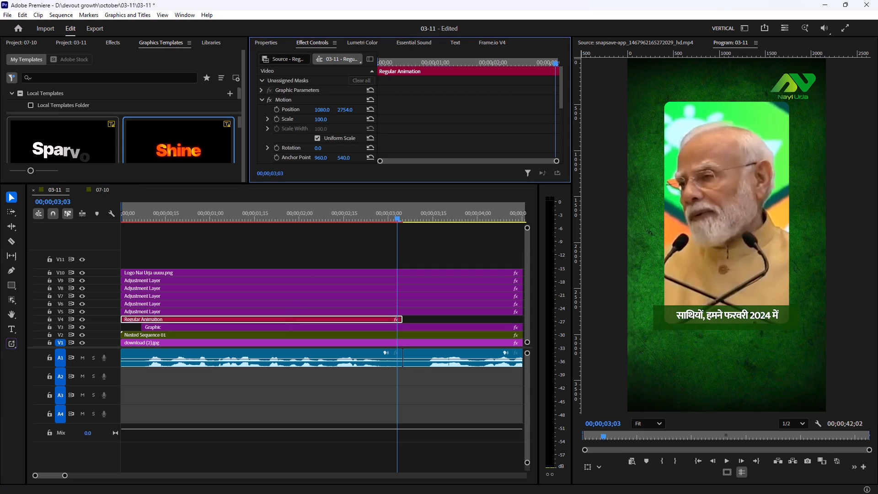
pyautogui.moveTo(218, 140); pyautogui.dragTo(218, 139)
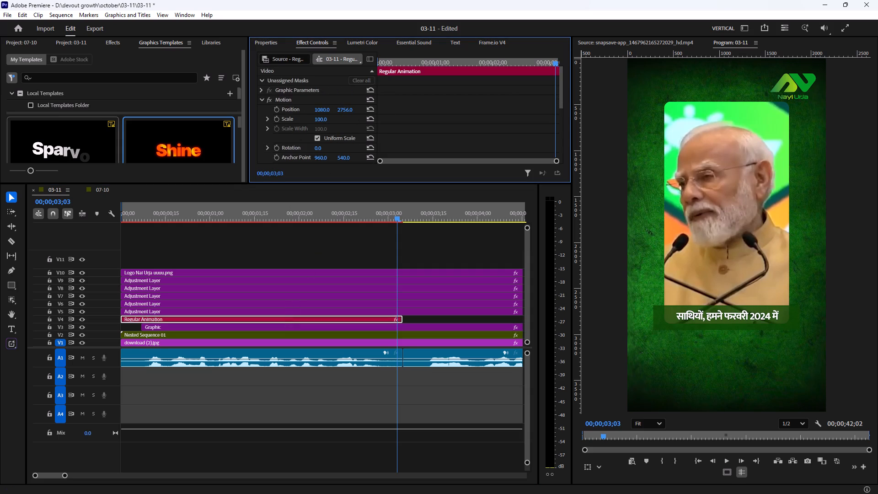
pyautogui.moveTo(218, 139); pyautogui.dragTo(221, 137)
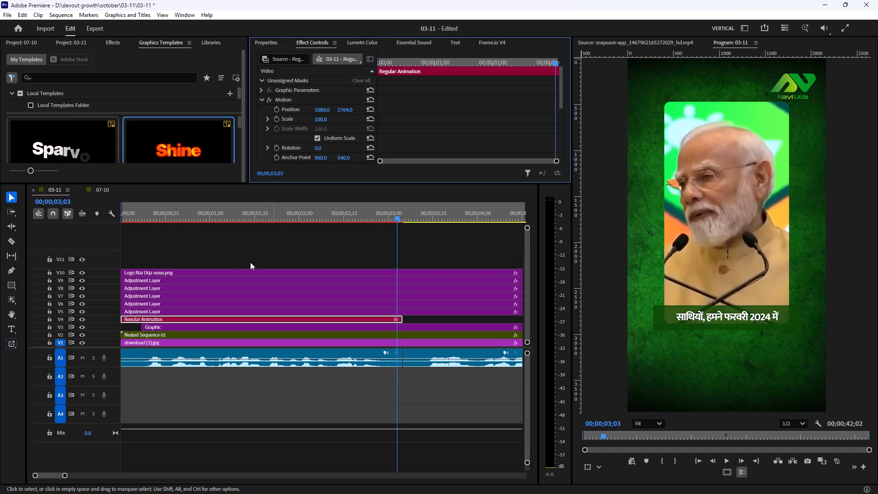
pyautogui.moveTo(194, 210); pyautogui.dragTo(84, 224)
pyautogui.press('space')
pyautogui.click(167, 236)
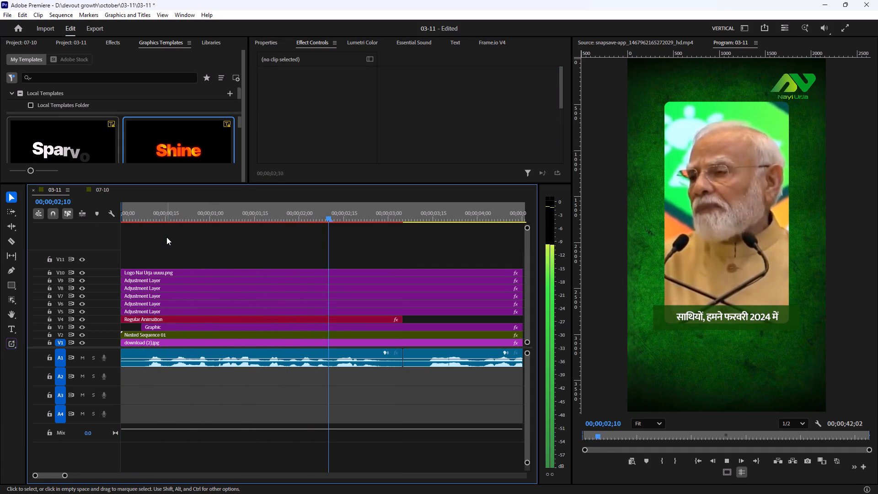
pyautogui.press('space')
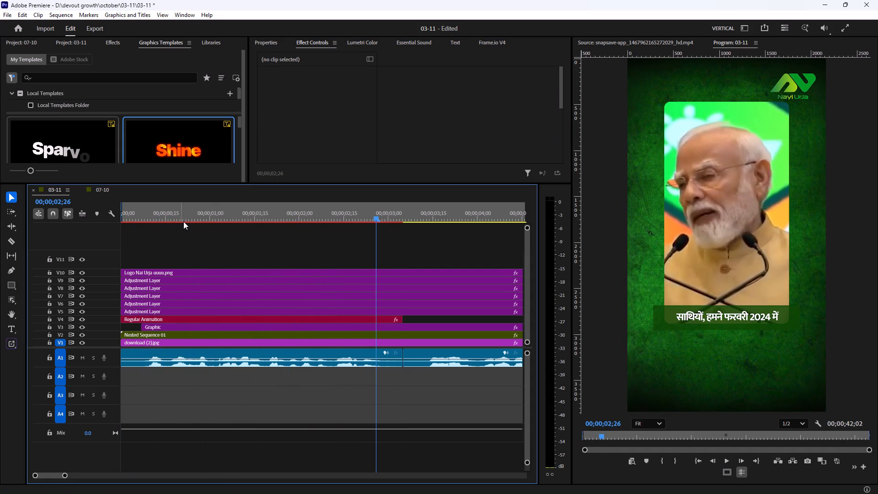
# Round the corners of the green rectangle by increasing the corner radius of Shape 01.
pyautogui.click(206, 329)
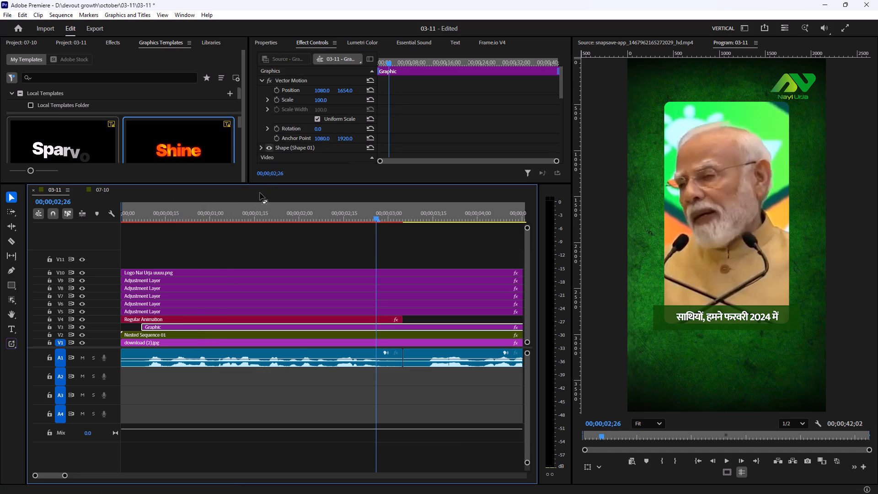
pyautogui.moveTo(248, 183); pyautogui.dragTo(247, 229)
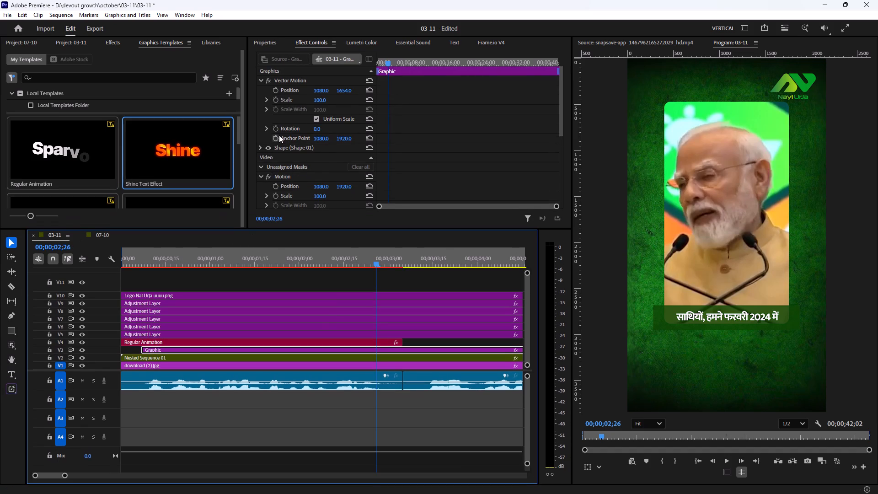
pyautogui.scroll(-9, 279, 135)
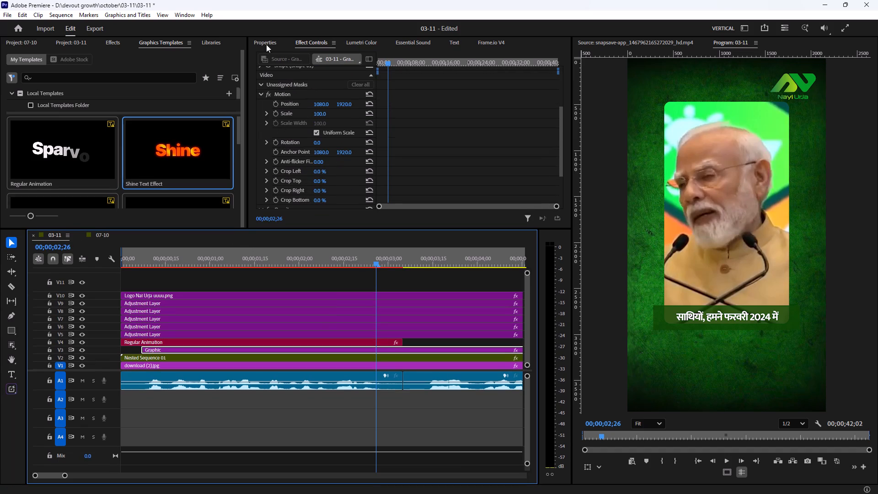
pyautogui.click(266, 44)
pyautogui.click(316, 79)
pyautogui.scroll(-6, 338, 124)
pyautogui.scroll(-6, 331, 178)
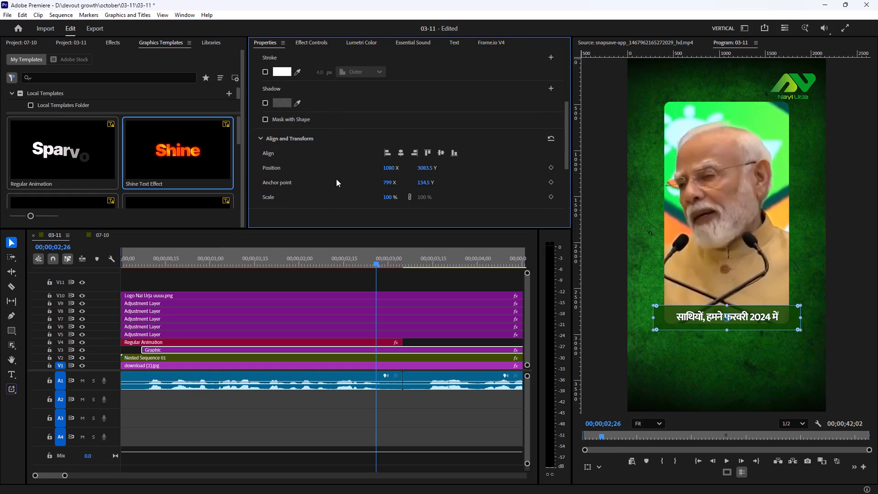
pyautogui.scroll(-10, 349, 177)
pyautogui.moveTo(348, 150); pyautogui.dragTo(353, 150)
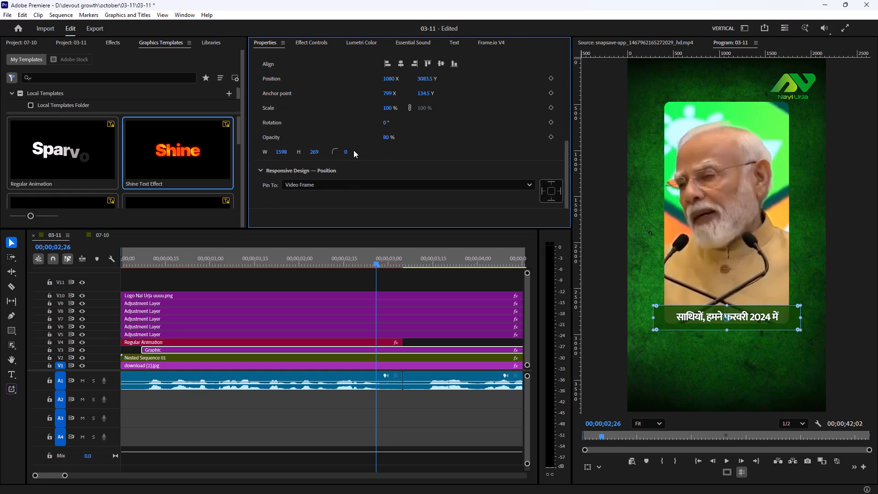
pyautogui.moveTo(353, 150); pyautogui.dragTo(354, 150)
pyautogui.moveTo(346, 151); pyautogui.dragTo(352, 152)
pyautogui.moveTo(352, 152); pyautogui.dragTo(358, 153)
pyautogui.click(424, 343)
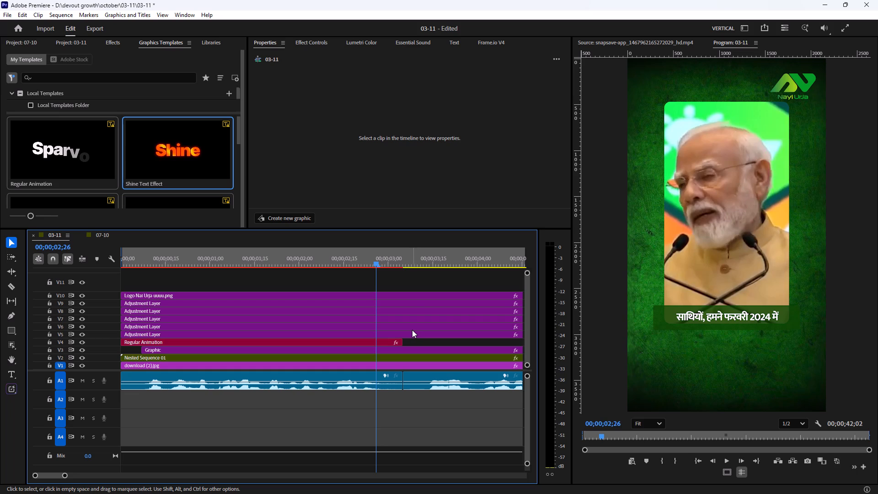
# Narrow the green Shape 01 bar in the Graphic clip from both sides so it matches the speaker video's width.
pyautogui.click(367, 352)
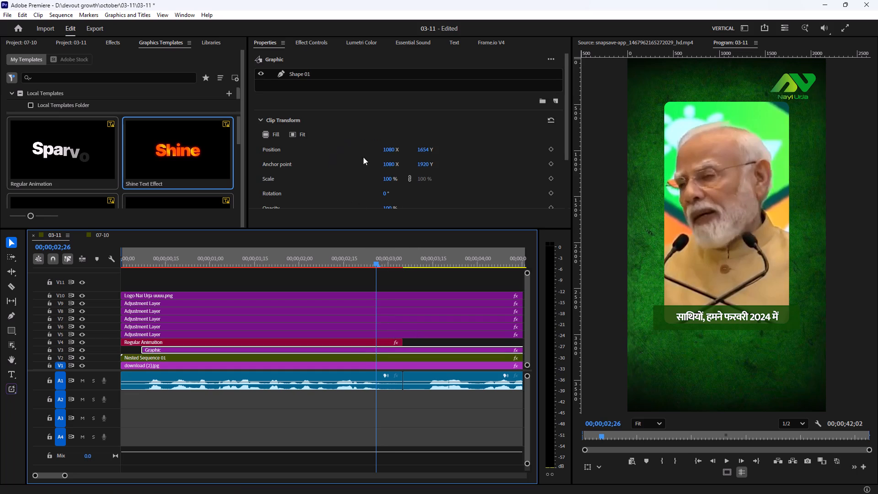
pyautogui.click(350, 75)
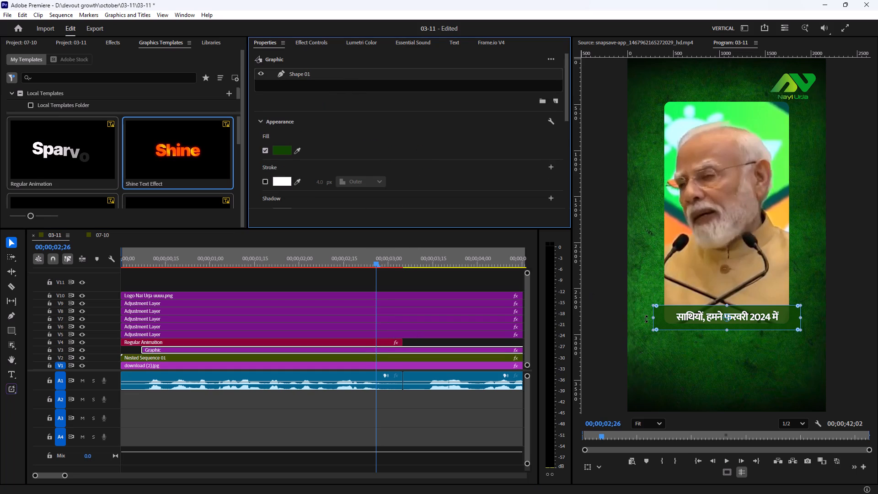
pyautogui.moveTo(652, 319); pyautogui.dragTo(664, 320)
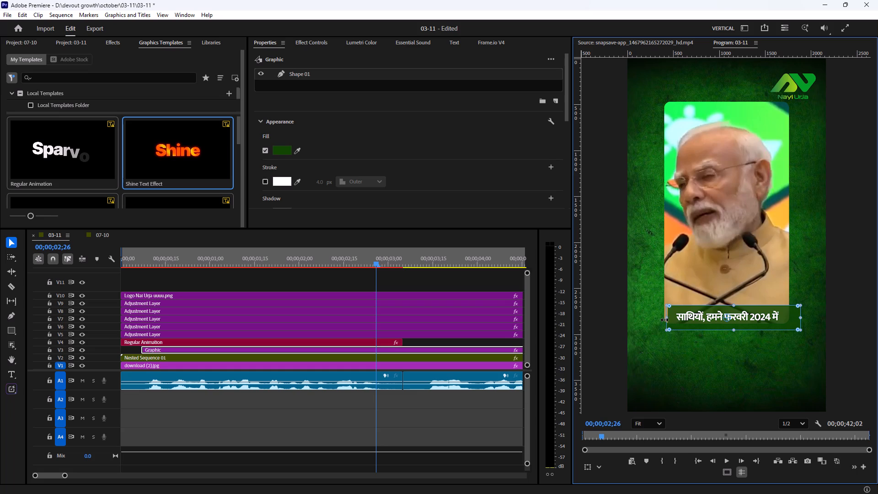
pyautogui.moveTo(664, 320); pyautogui.dragTo(663, 320)
pyautogui.moveTo(803, 317); pyautogui.dragTo(796, 317)
pyautogui.moveTo(796, 317); pyautogui.dragTo(794, 319)
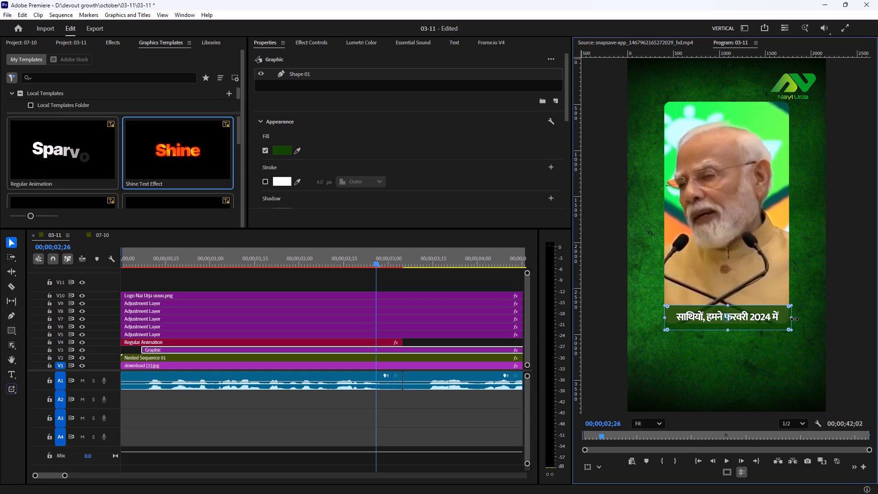
pyautogui.moveTo(794, 319); pyautogui.dragTo(792, 319)
pyautogui.moveTo(792, 319); pyautogui.dragTo(792, 320)
pyautogui.click(424, 346)
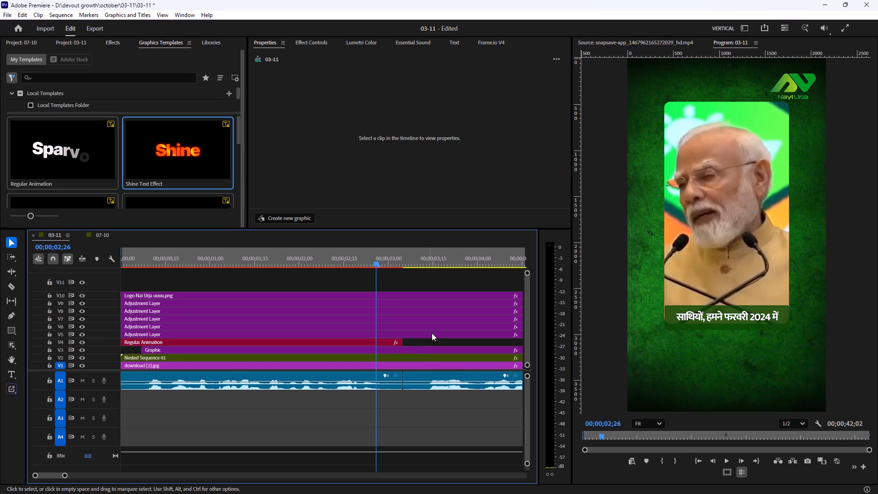
pyautogui.click(415, 351)
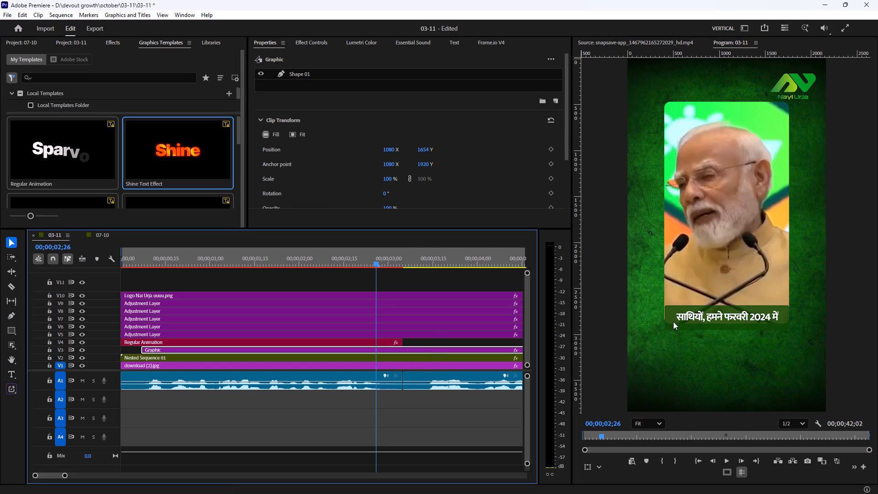
pyautogui.click(369, 72)
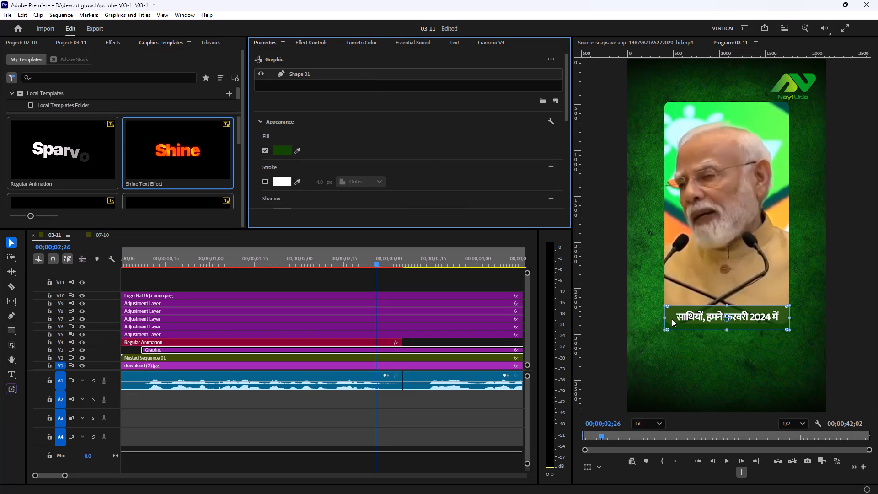
pyautogui.click(666, 321)
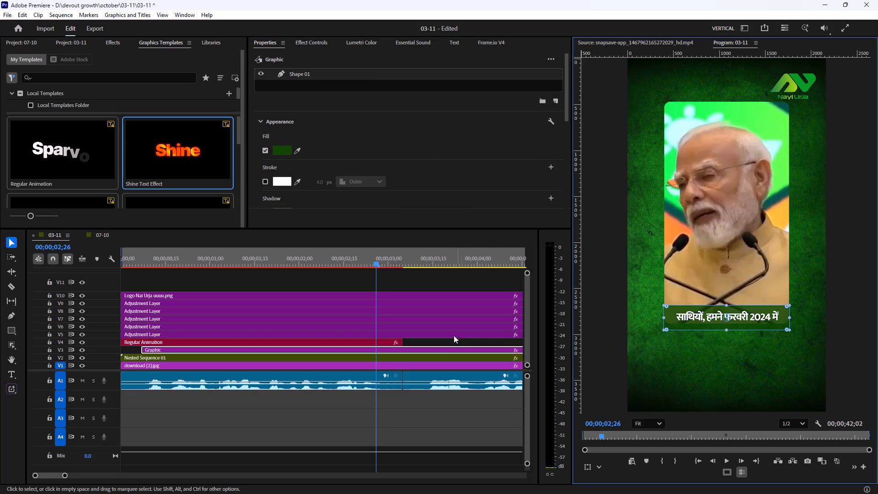
pyautogui.click(433, 341)
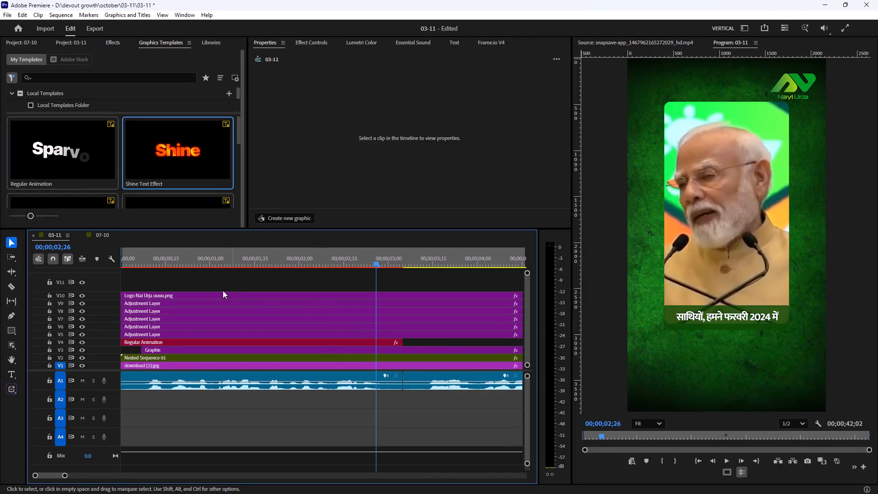
# Play the sequence from the start to check the bar with the text and listen on past the first text clip.
pyautogui.moveTo(205, 259); pyautogui.dragTo(107, 273)
pyautogui.press('space')
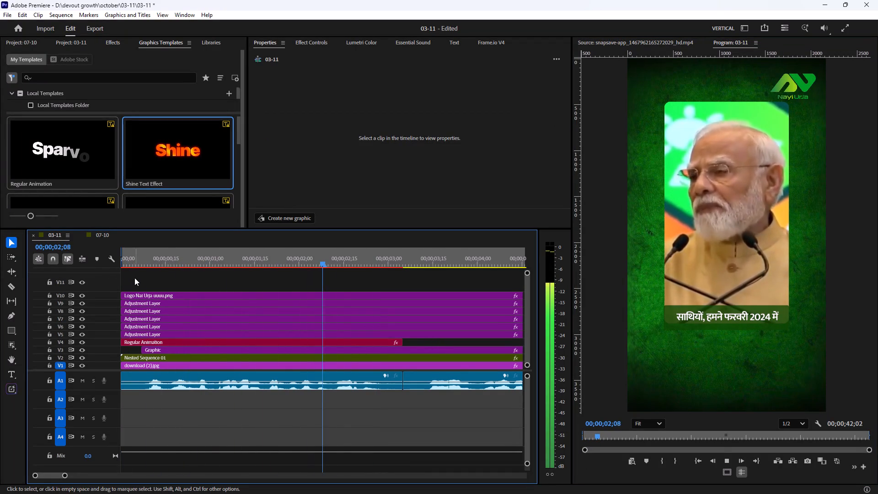
pyautogui.press('space')
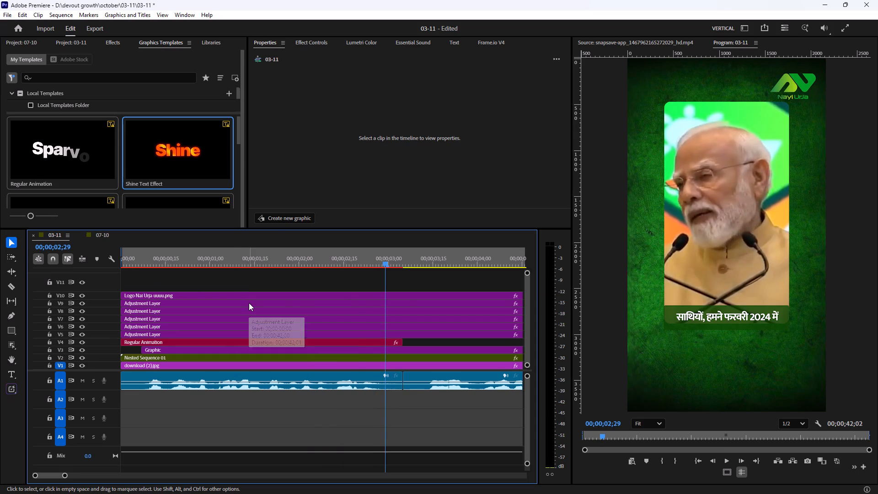
pyautogui.scroll(-4, 249, 303)
pyautogui.press('space')
pyautogui.scroll(-3, 252, 305)
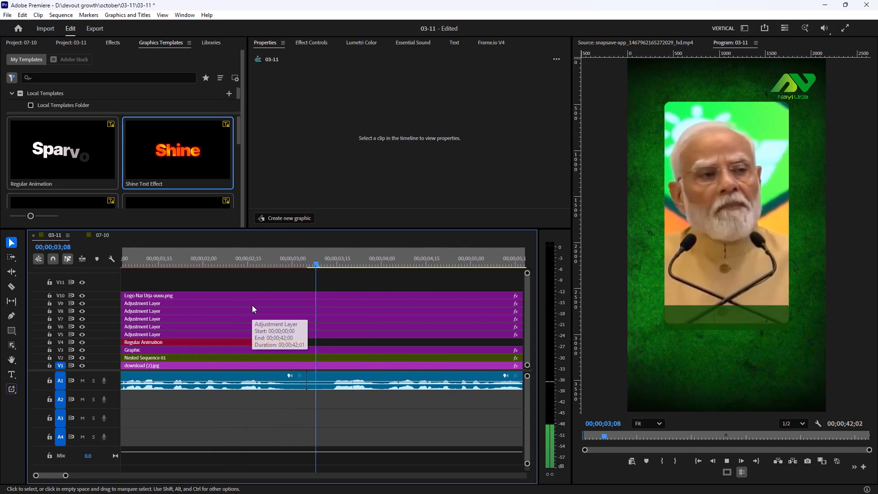
pyautogui.scroll(-10, 306, 327)
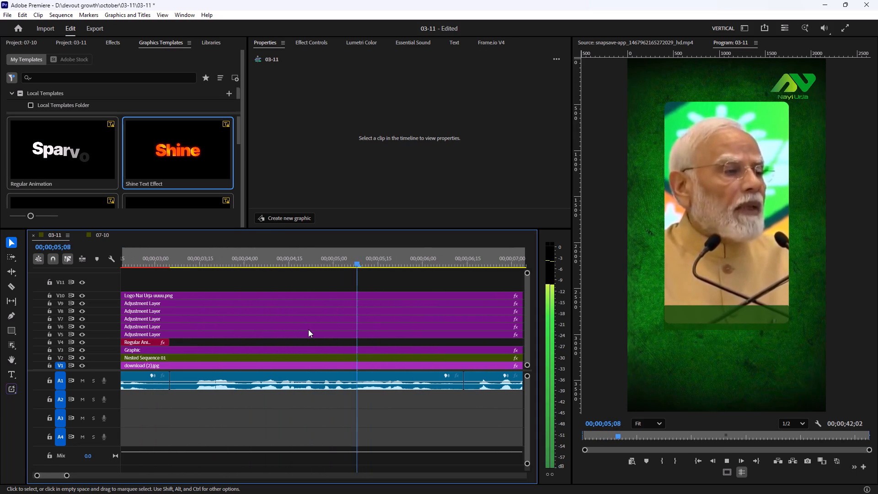
pyautogui.press('space')
# Duplicate the Regular Animation clip on V4 directly after the original and extend its end to the end of the third A1 audio segment.
pyautogui.press('-')
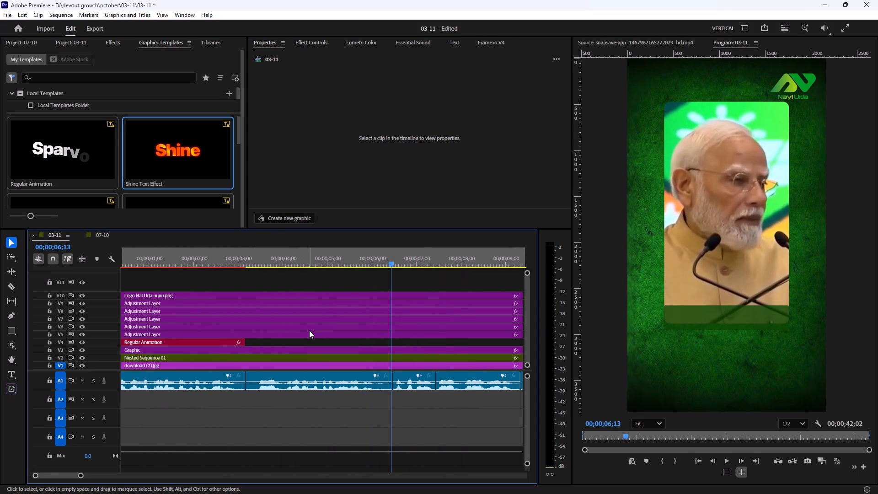
pyautogui.scroll(3, 309, 330)
pyautogui.click(172, 344)
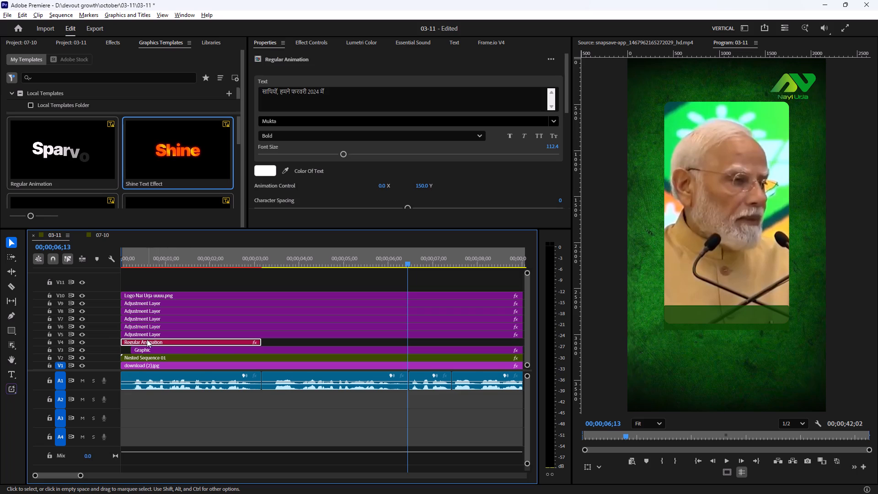
pyautogui.keyDown('alt'); pyautogui.moveTo(146, 341); pyautogui.dragTo(307, 343); pyautogui.keyUp('alt')
pyautogui.moveTo(316, 343); pyautogui.dragTo(309, 343)
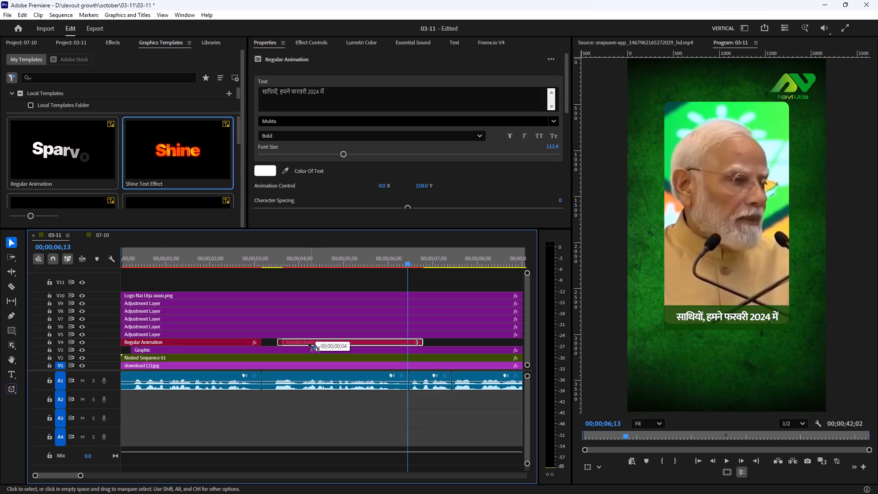
pyautogui.moveTo(309, 343); pyautogui.dragTo(296, 345)
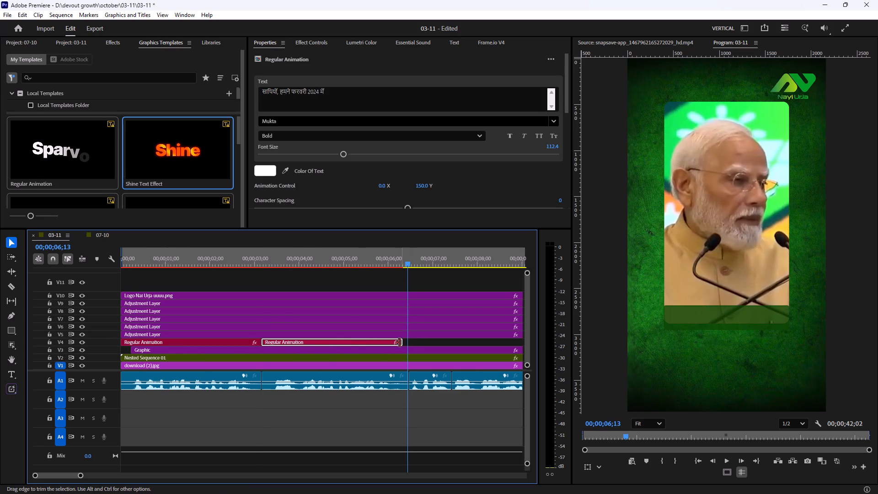
pyautogui.moveTo(400, 343); pyautogui.dragTo(450, 345)
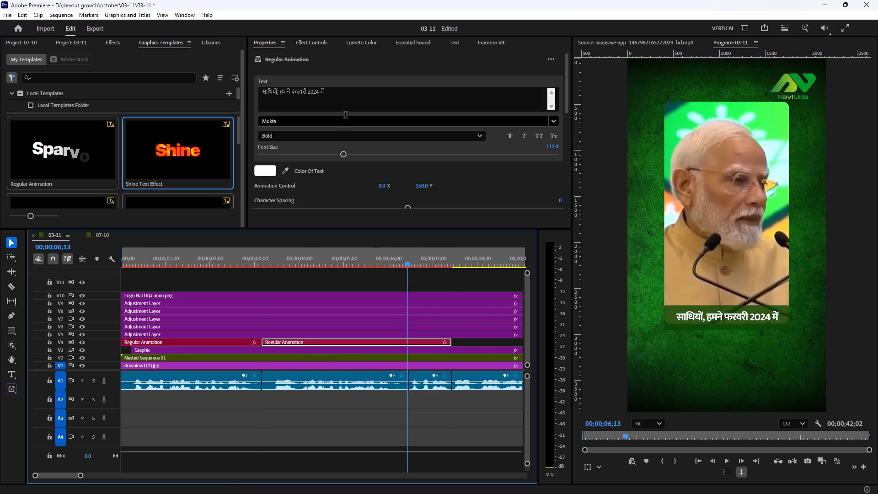
pyautogui.moveTo(339, 104); pyautogui.dragTo(179, 95)
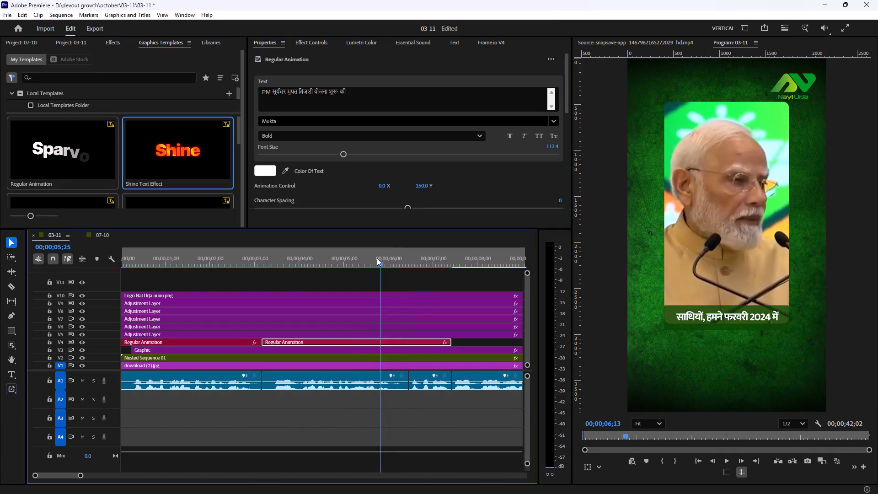
pyautogui.moveTo(377, 258); pyautogui.dragTo(364, 260)
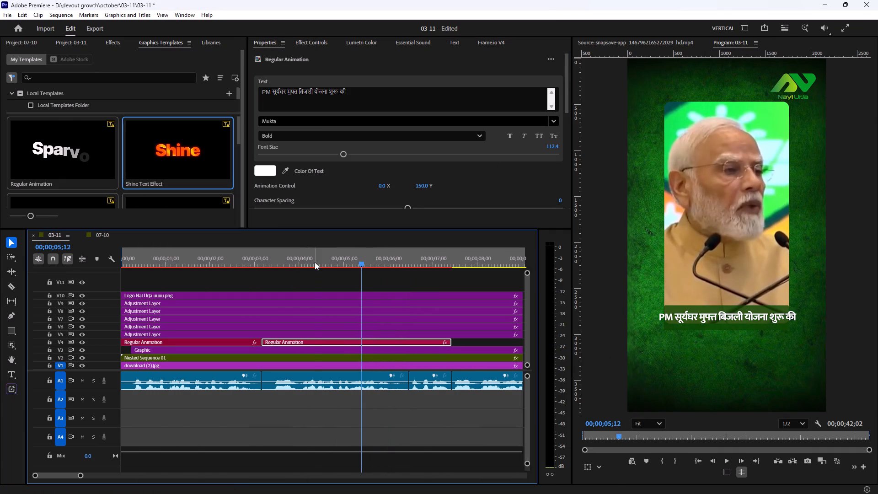
pyautogui.moveTo(315, 262); pyautogui.dragTo(172, 279)
pyautogui.press('space')
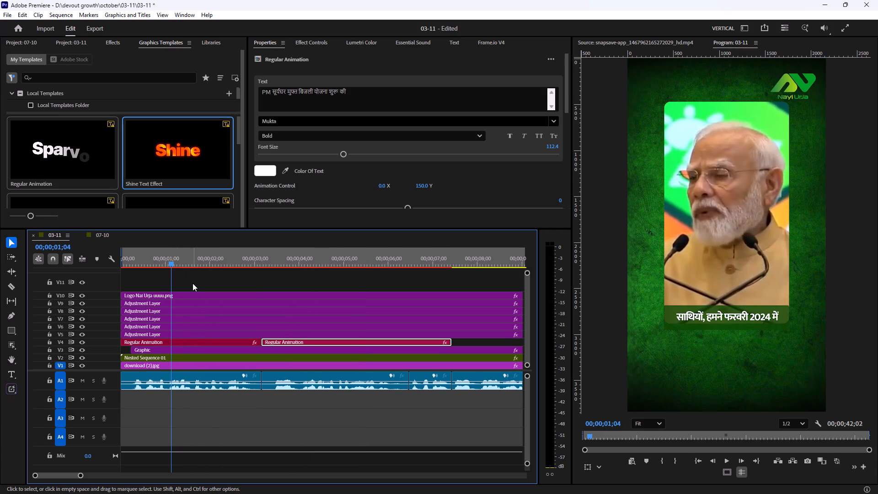
pyautogui.press('space')
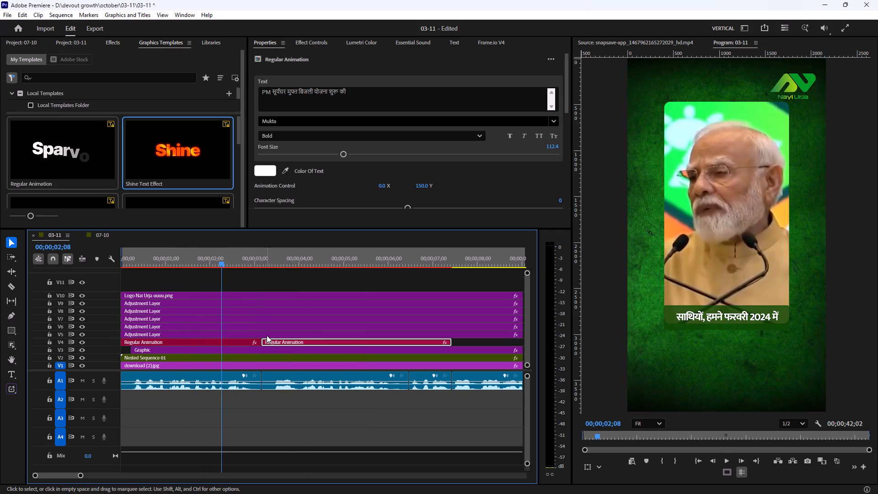
# Move the green bar down to just beneath the speaker video by setting Shape 01's vertical position to 3267.
pyautogui.click(214, 348)
pyautogui.click(317, 72)
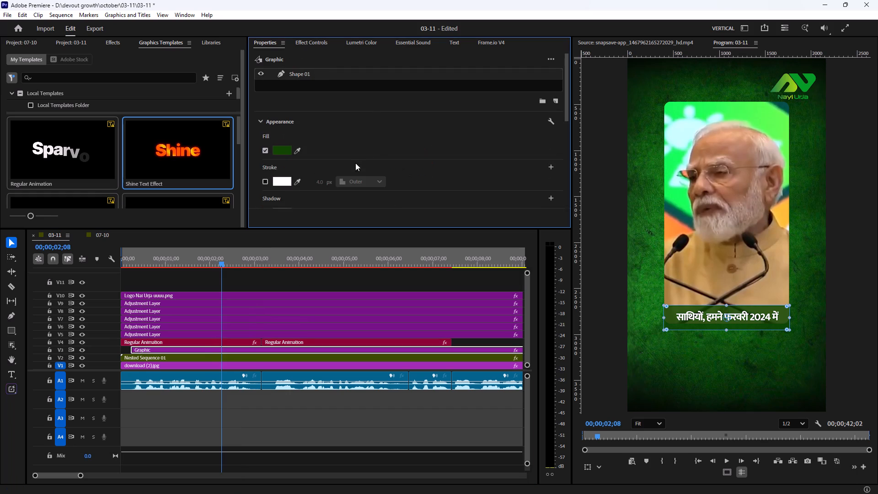
pyautogui.scroll(-13, 409, 157)
pyautogui.moveTo(426, 159); pyautogui.dragTo(438, 159)
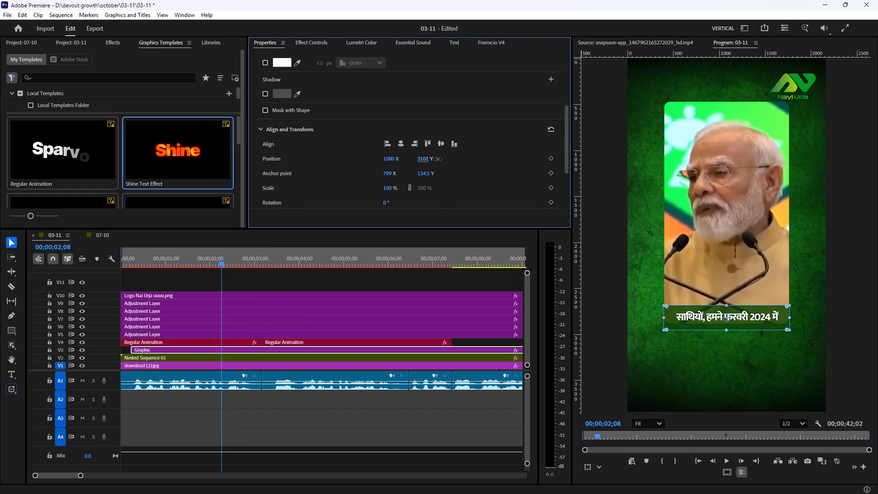
pyautogui.moveTo(438, 159); pyautogui.dragTo(501, 165)
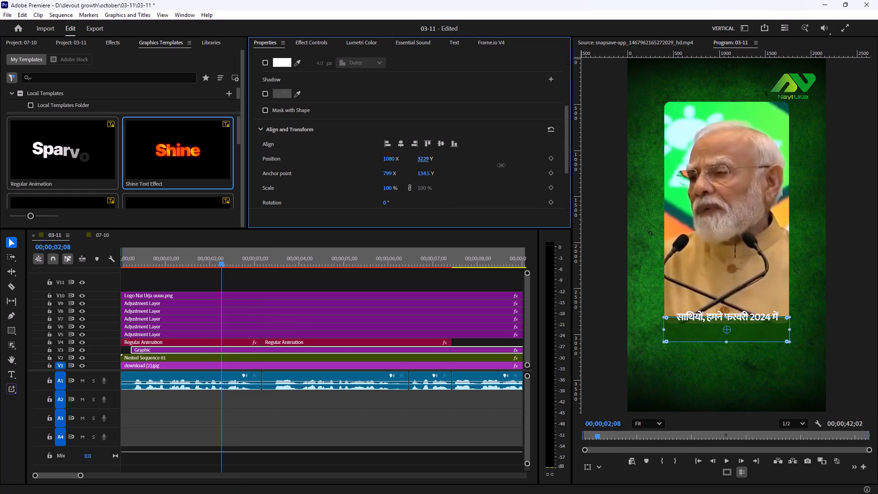
pyautogui.moveTo(501, 165); pyautogui.dragTo(519, 164)
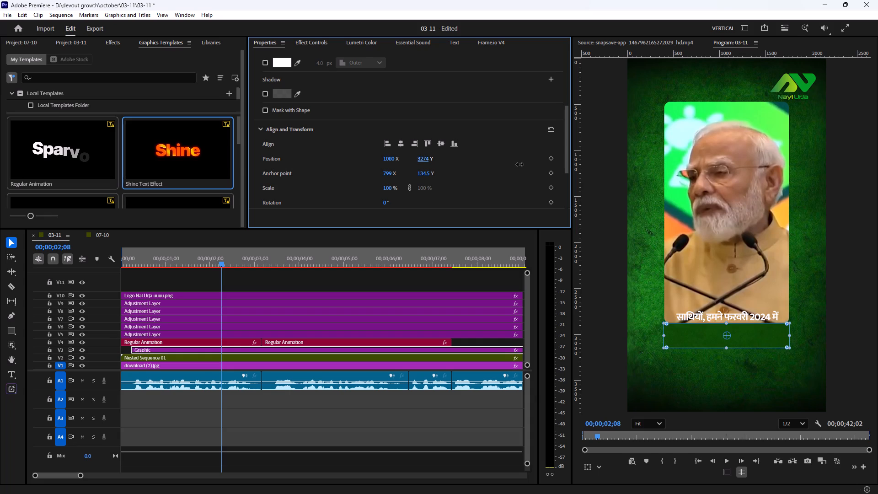
pyautogui.moveTo(519, 164); pyautogui.dragTo(516, 164)
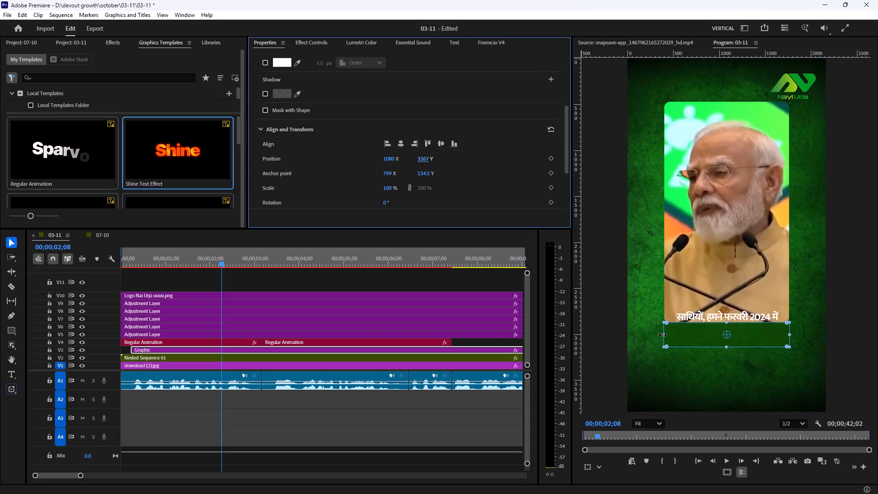
# Widen the green bar beyond both sides of the speaker video and centre it horizontally in the frame.
pyautogui.moveTo(663, 335); pyautogui.dragTo(651, 338)
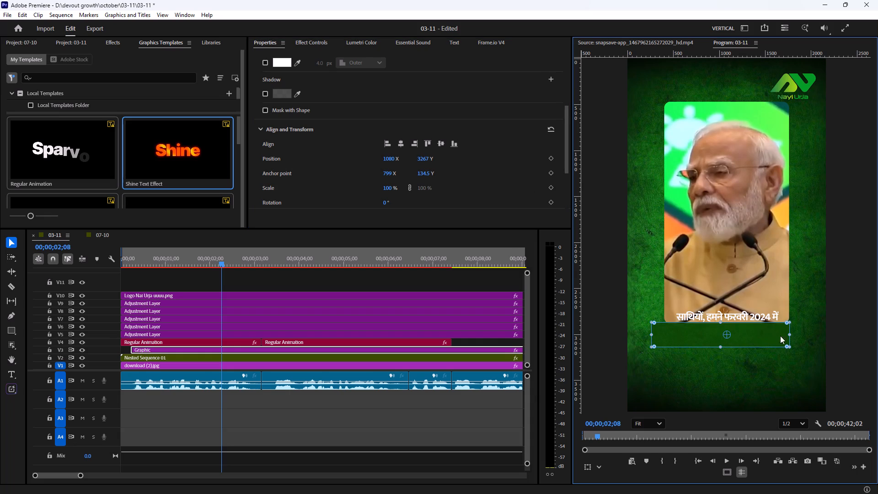
pyautogui.moveTo(793, 336); pyautogui.dragTo(813, 337)
pyautogui.moveTo(813, 337); pyautogui.dragTo(807, 338)
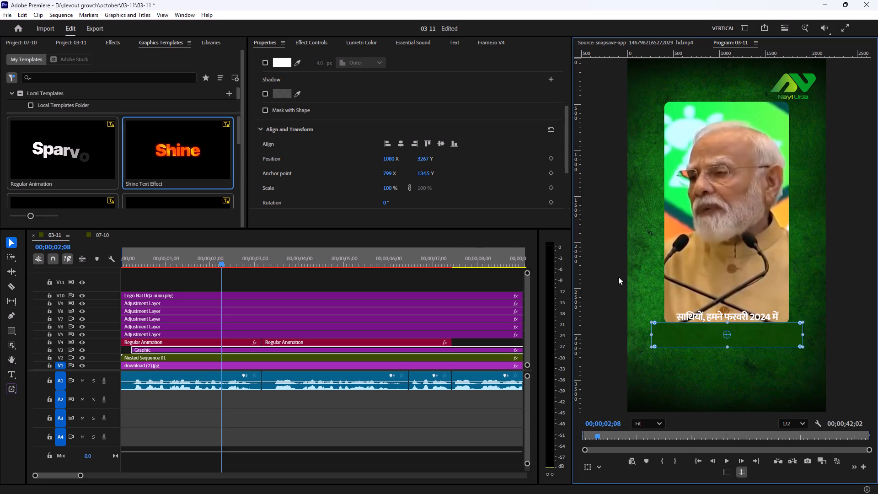
pyautogui.click(401, 147)
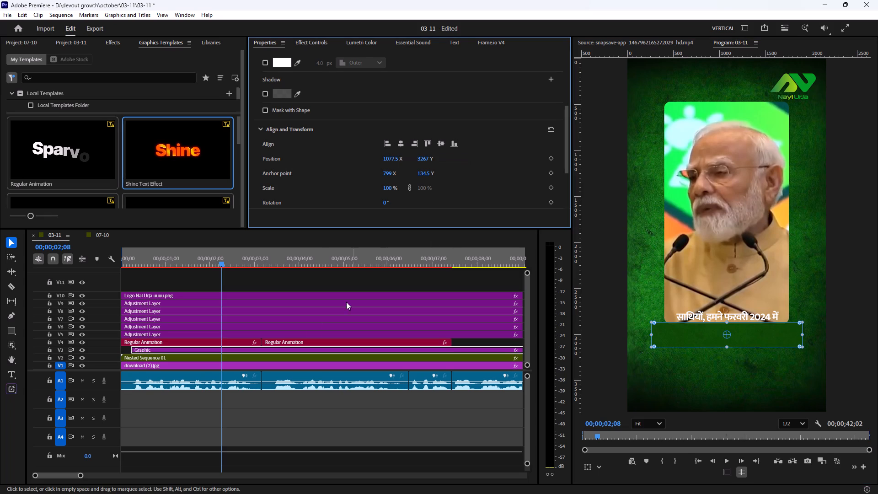
# Lower the first Regular Animation text clip onto the green bar by setting its vertical Motion position to 2951.
pyautogui.click(231, 341)
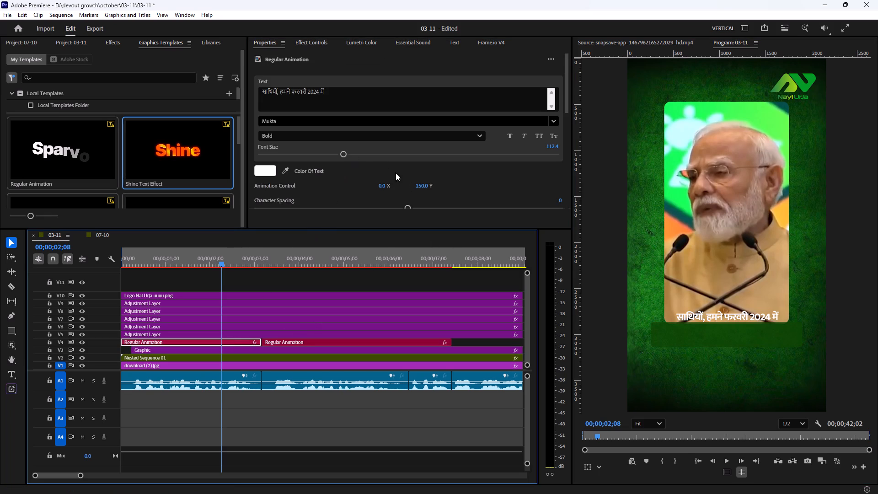
pyautogui.click(309, 42)
pyautogui.moveTo(346, 111); pyautogui.dragTo(451, 119)
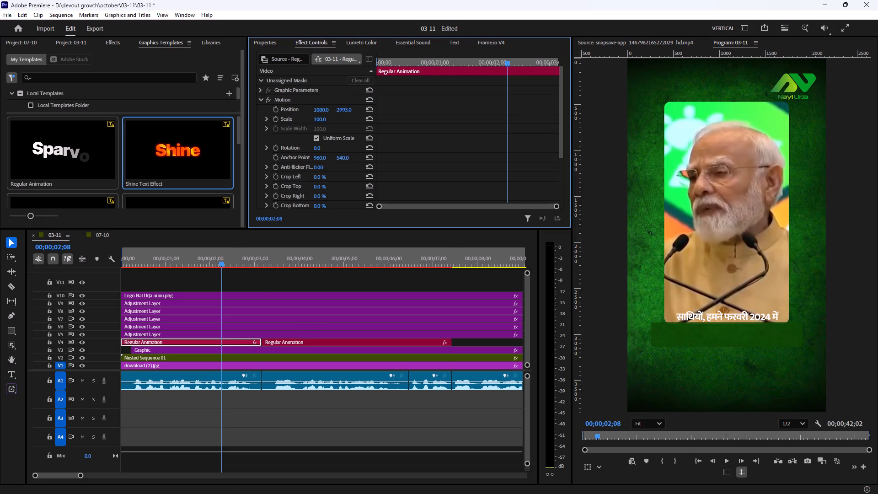
pyautogui.moveTo(451, 119); pyautogui.dragTo(444, 123)
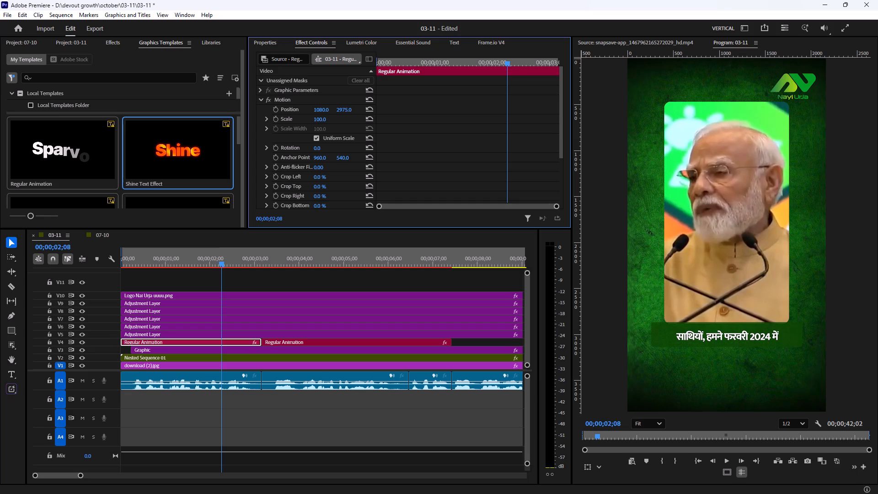
pyautogui.moveTo(444, 123); pyautogui.dragTo(438, 129)
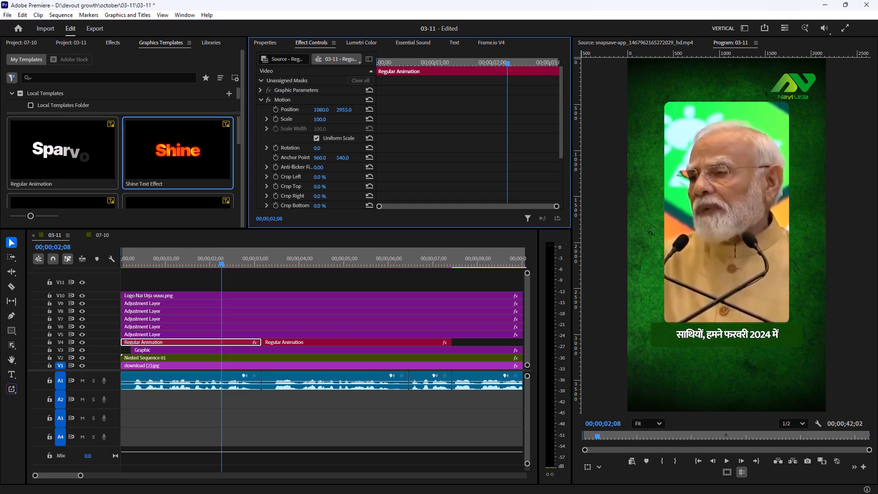
pyautogui.moveTo(438, 129); pyautogui.dragTo(438, 131)
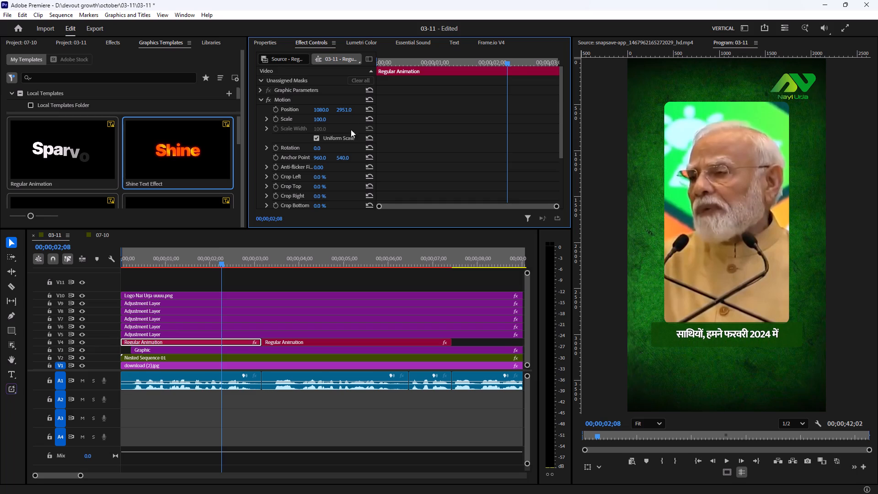
# Change the bar's Shape 01 fill to the lighter green 437536.
pyautogui.click(180, 349)
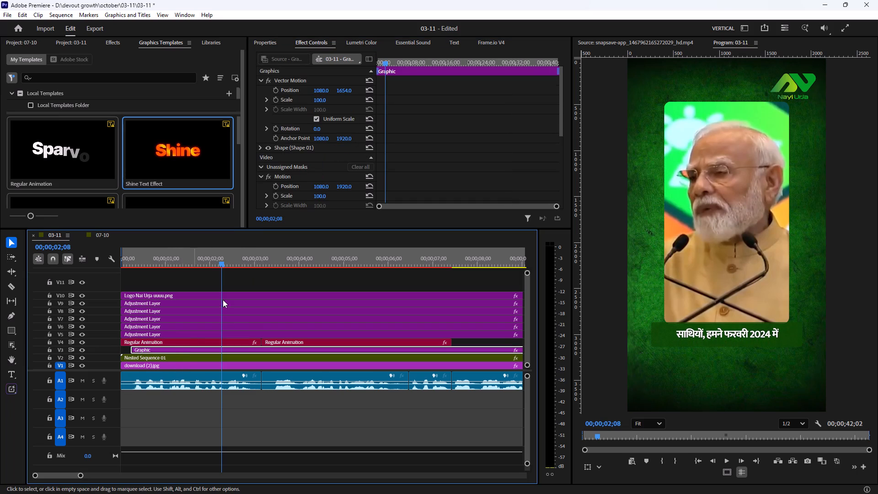
pyautogui.click(267, 45)
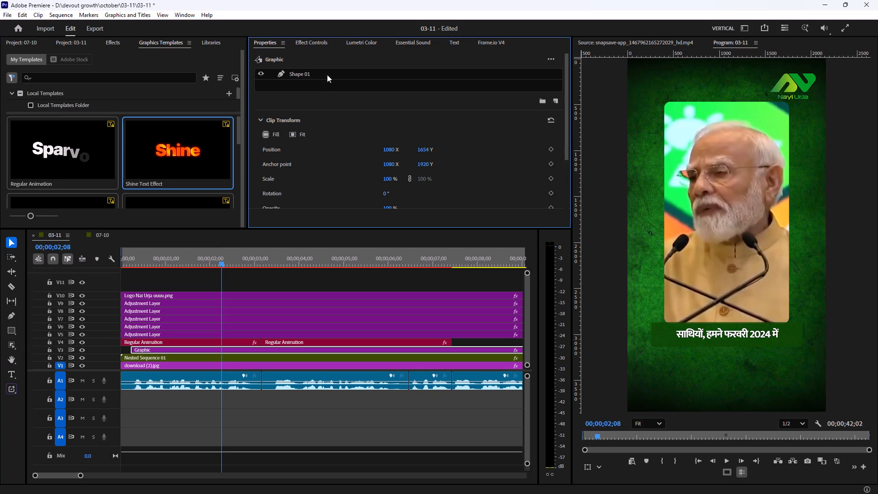
pyautogui.click(327, 73)
pyautogui.click(281, 154)
pyautogui.moveTo(432, 220); pyautogui.dragTo(399, 226)
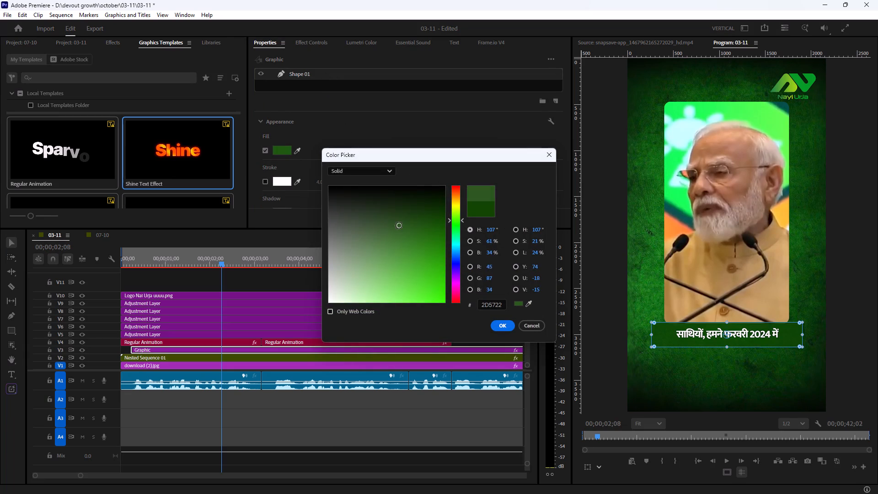
pyautogui.moveTo(399, 226); pyautogui.dragTo(384, 278)
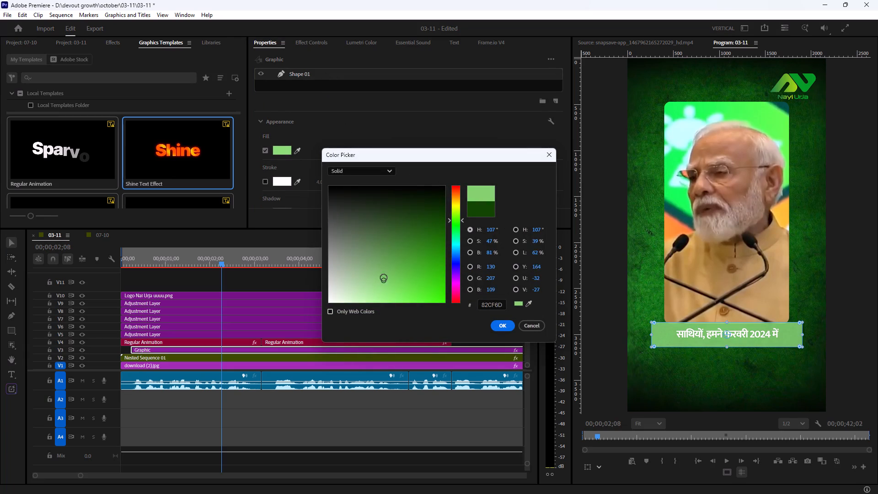
pyautogui.moveTo(384, 278); pyautogui.dragTo(391, 242)
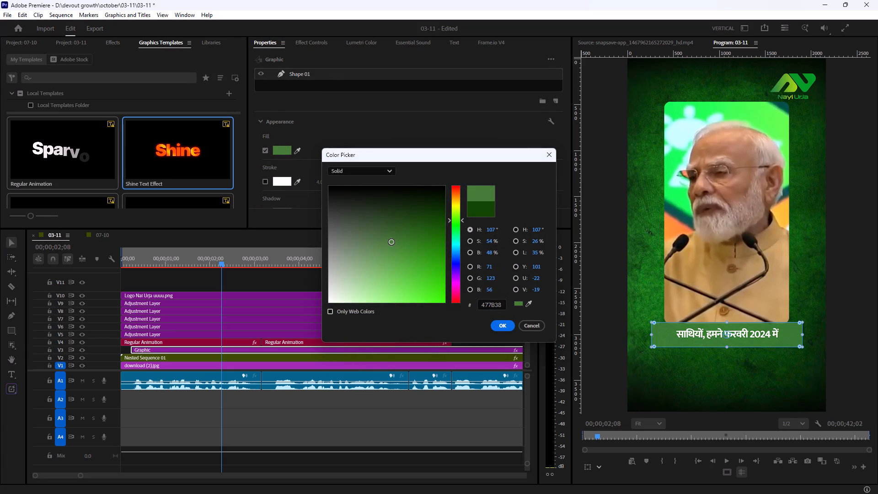
pyautogui.moveTo(391, 242); pyautogui.dragTo(391, 239)
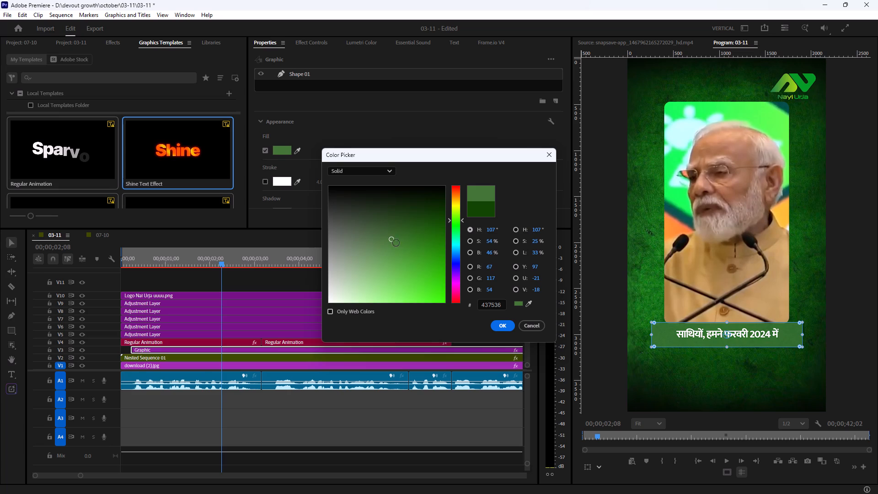
pyautogui.click(503, 329)
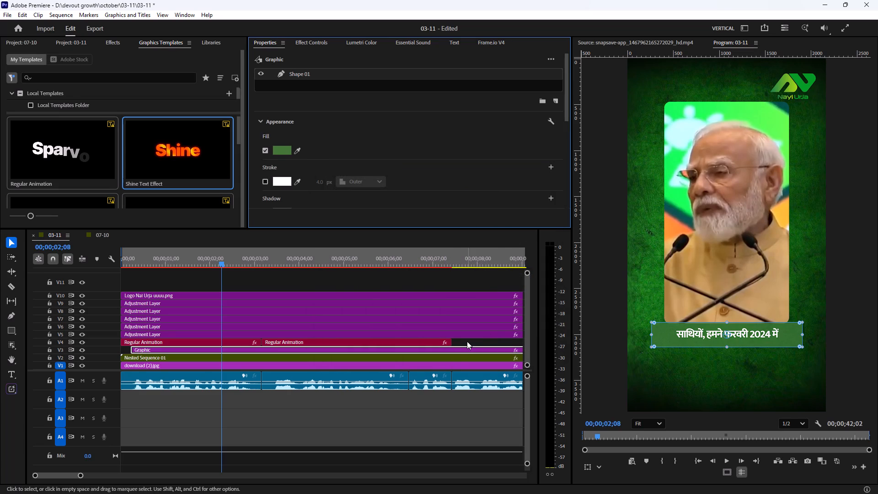
# Nudge the whole bar graphic on V3 slightly down by setting its Clip Transform vertical position to 1667.
pyautogui.click(467, 341)
pyautogui.click(467, 345)
pyautogui.click(467, 348)
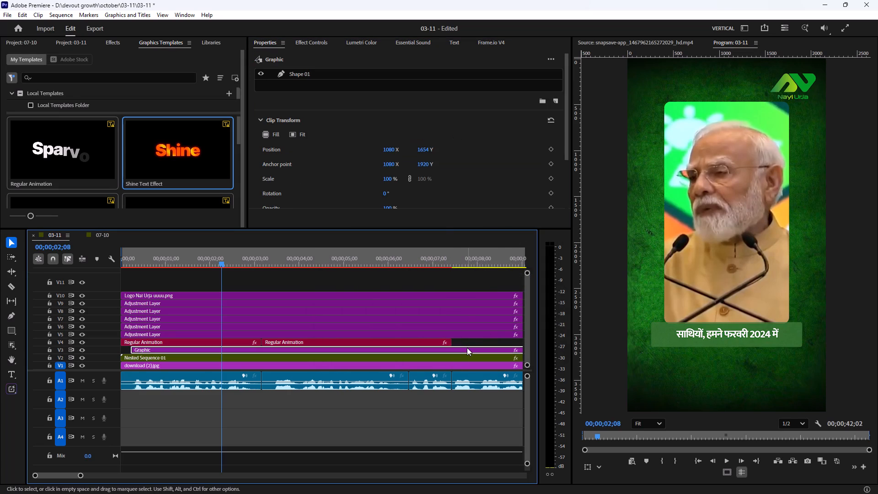
pyautogui.moveTo(429, 150); pyautogui.dragTo(431, 150)
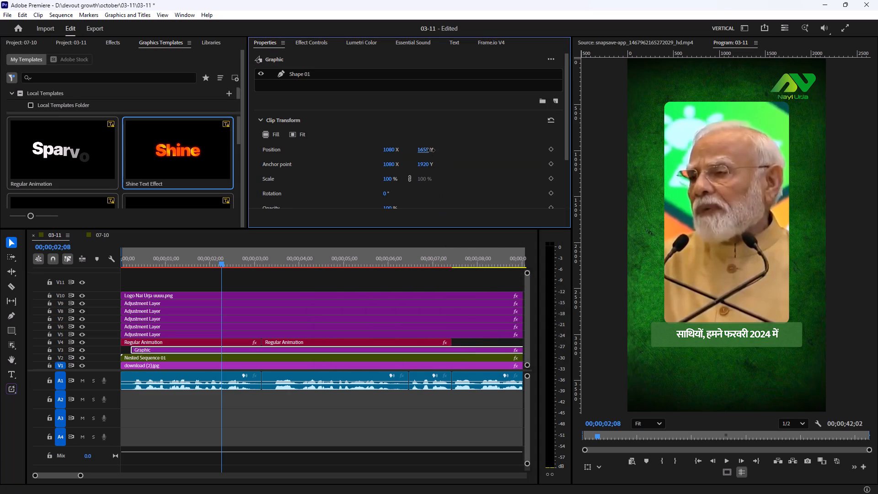
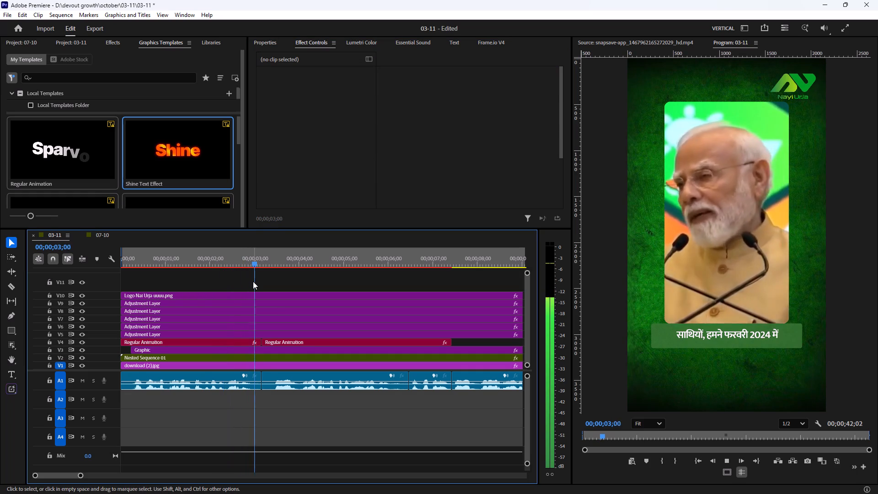
# Lower the second Regular Animation text clip onto the green bar by setting its vertical Motion position to 2971.
pyautogui.scroll(-3, 253, 282)
pyautogui.press('space')
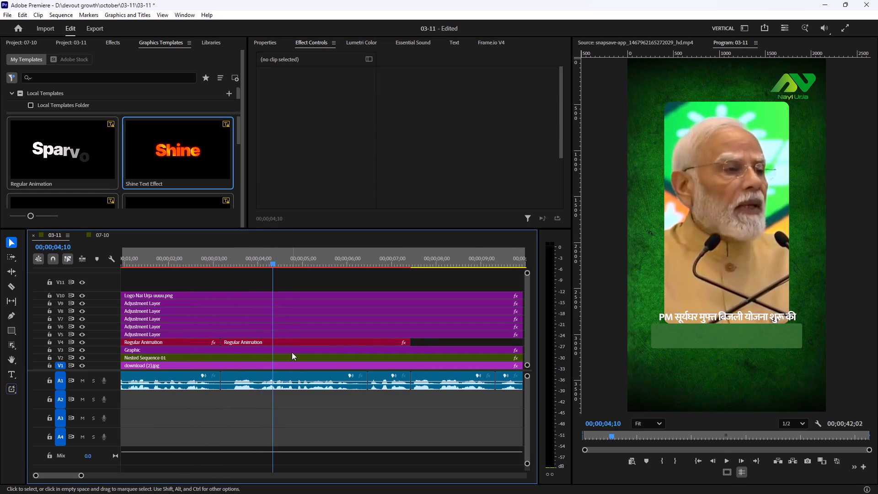
pyautogui.click(292, 343)
pyautogui.moveTo(345, 111); pyautogui.dragTo(386, 108)
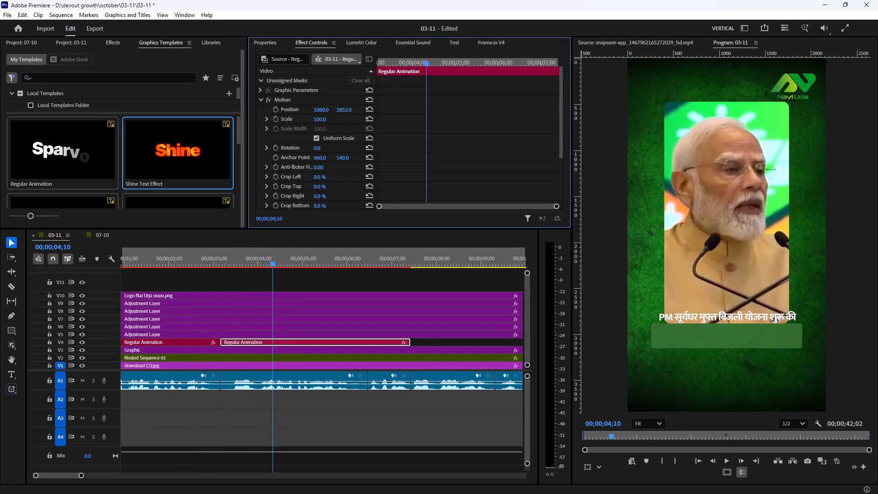
pyautogui.moveTo(386, 108); pyautogui.dragTo(433, 108)
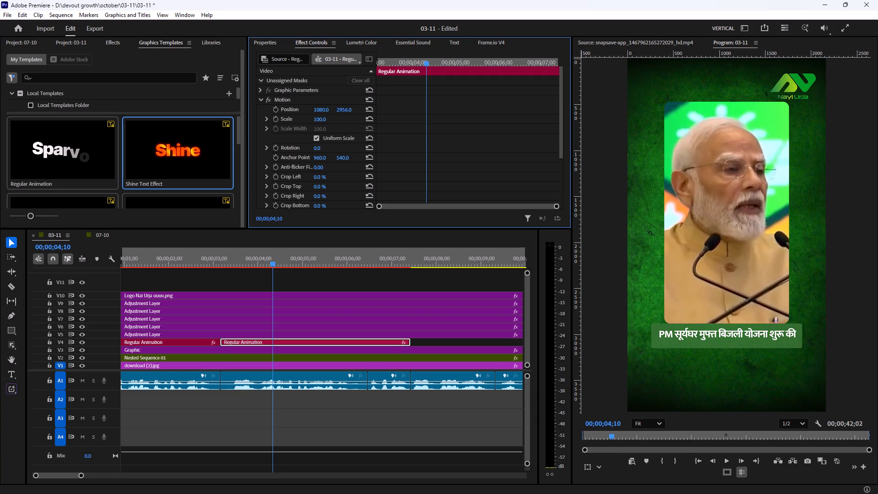
pyautogui.moveTo(433, 108); pyautogui.dragTo(439, 108)
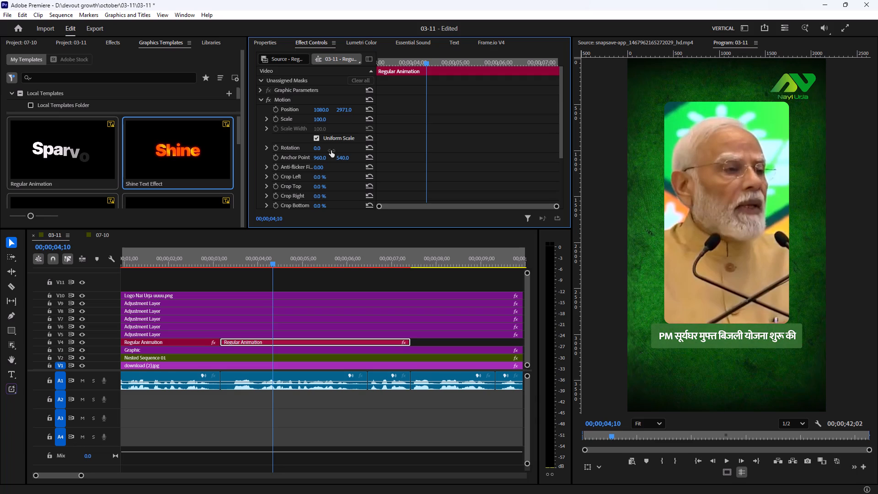
# Play back the second text line and trim the end of its V4 clip by about 12 frames, to a duration of about 00;00;03;26.
pyautogui.moveTo(190, 257); pyautogui.dragTo(142, 268)
pyautogui.press('space')
pyautogui.click(190, 279)
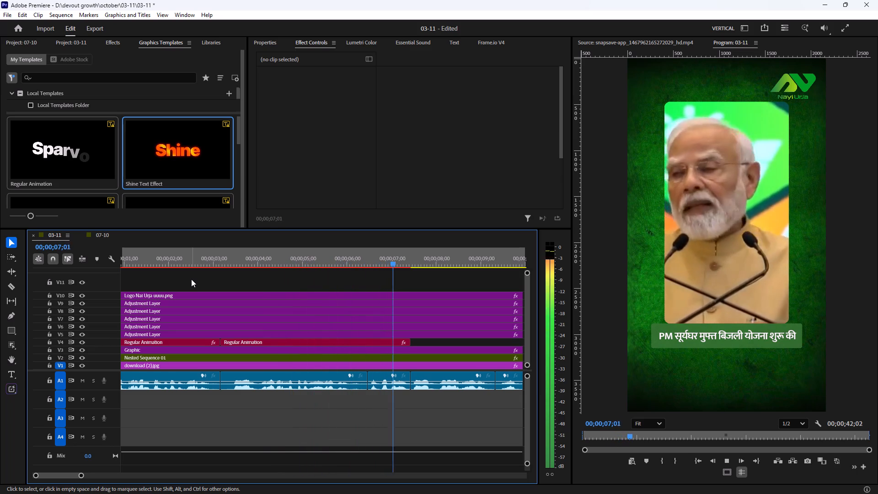
pyautogui.scroll(-5, 186, 276)
pyautogui.press('space')
pyautogui.moveTo(341, 343); pyautogui.dragTo(322, 344)
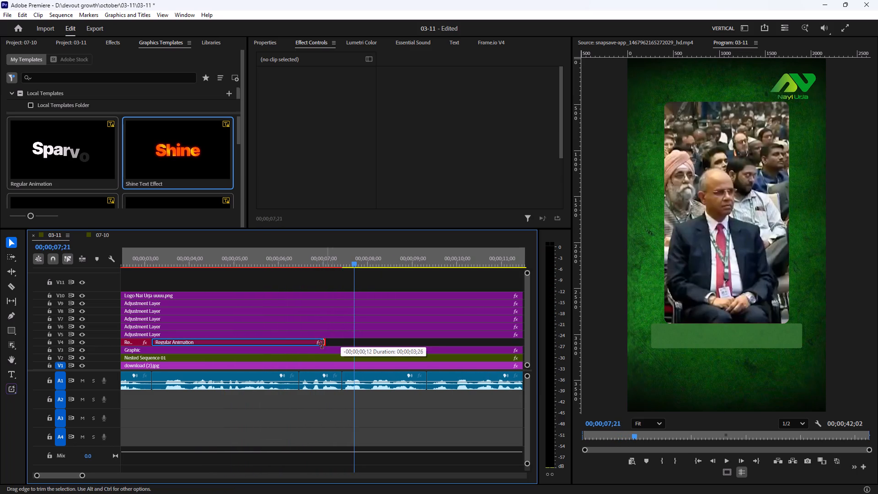
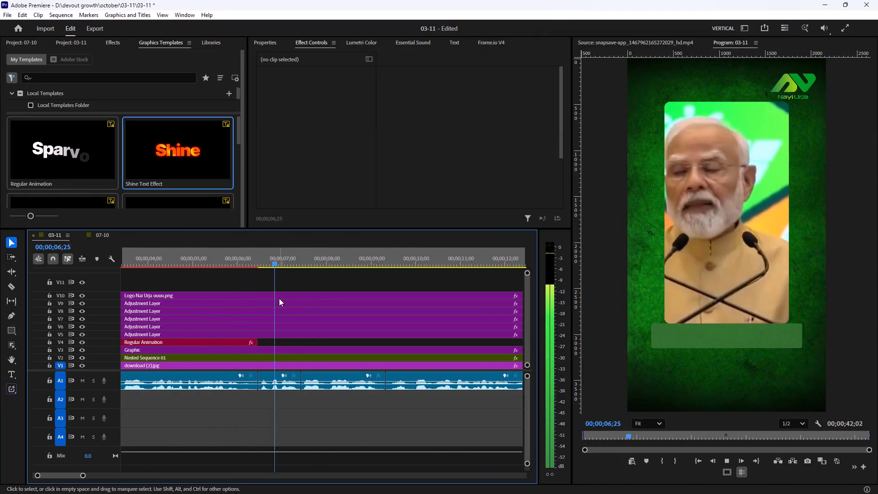
# Duplicate the second Regular Animation text clip directly after itself on V4 and trim the copy's end to the next A1 cut, about 00;00;00;29 long.
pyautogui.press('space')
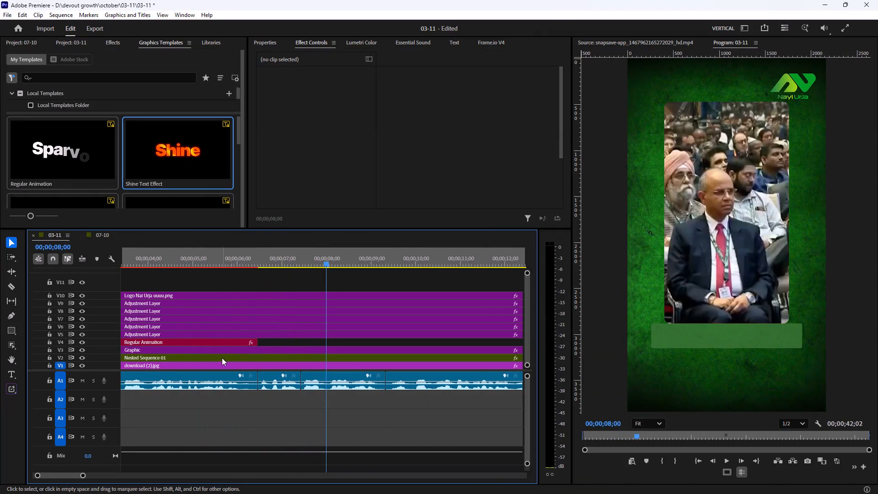
pyautogui.keyDown('alt'); pyautogui.moveTo(193, 343); pyautogui.dragTo(339, 342); pyautogui.keyUp('alt')
pyautogui.moveTo(405, 341); pyautogui.dragTo(301, 348)
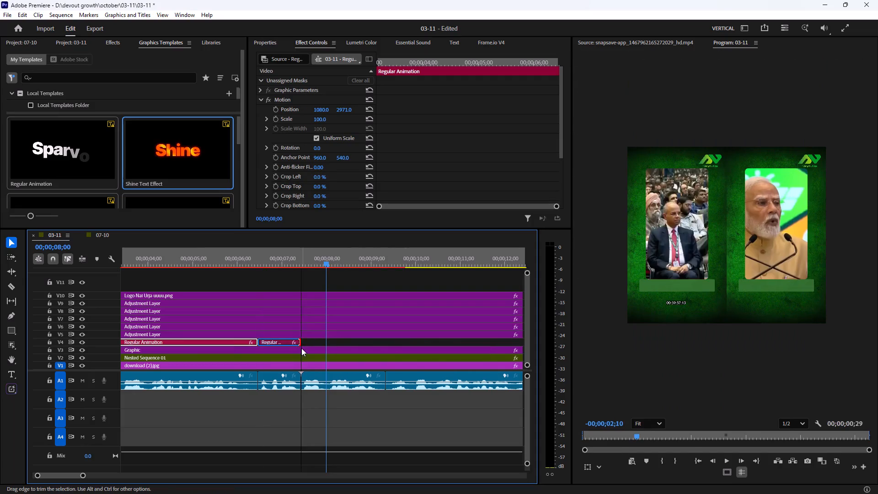
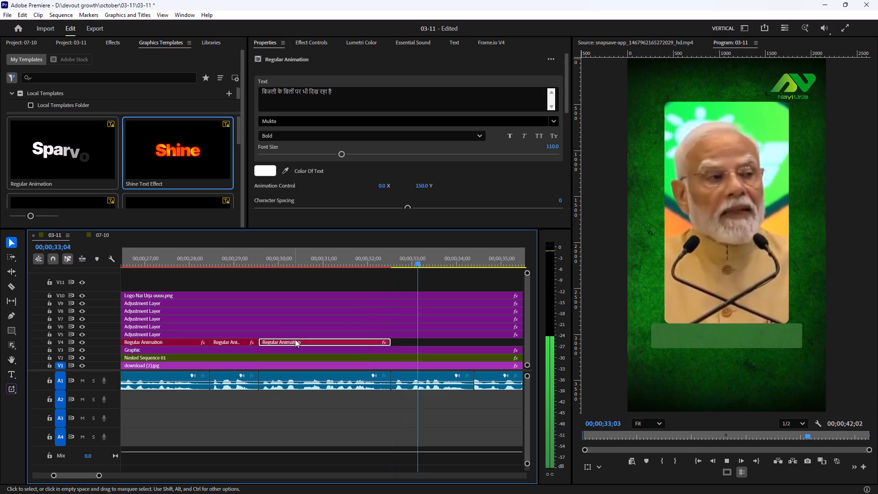
pyautogui.scroll(-3, 295, 339)
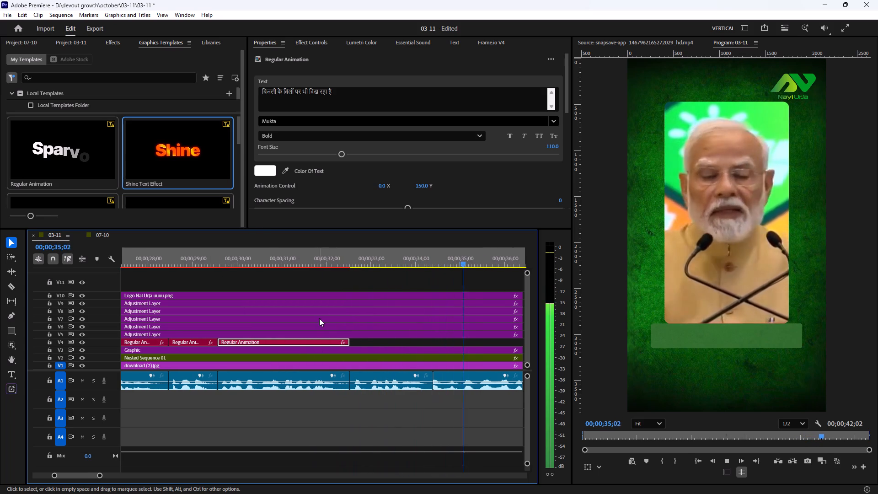
pyautogui.press('space')
pyautogui.click(335, 279)
pyautogui.click(287, 342)
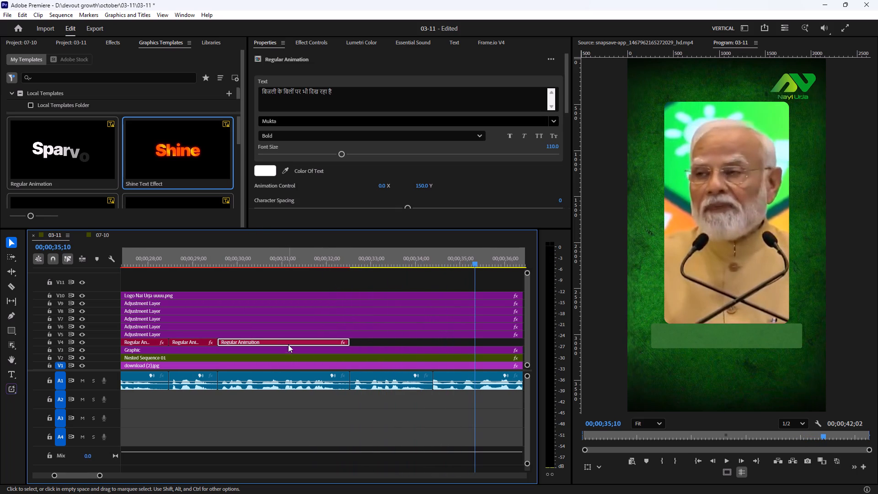
pyautogui.keyDown('alt'); pyautogui.moveTo(257, 343); pyautogui.dragTo(388, 342); pyautogui.keyUp('alt')
pyautogui.moveTo(483, 342); pyautogui.dragTo(435, 353)
# Replace the thirteenth V4 clip's text with "एक स्टडी बताती है" from the ChatGPT script in the browser and play it back against the speech.
pyautogui.click(410, 260)
pyautogui.click(403, 340)
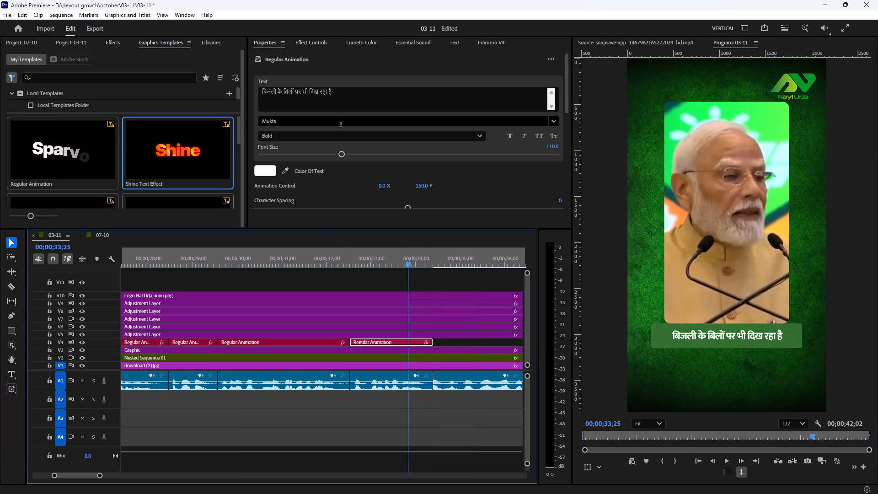
pyautogui.moveTo(333, 93); pyautogui.dragTo(228, 97)
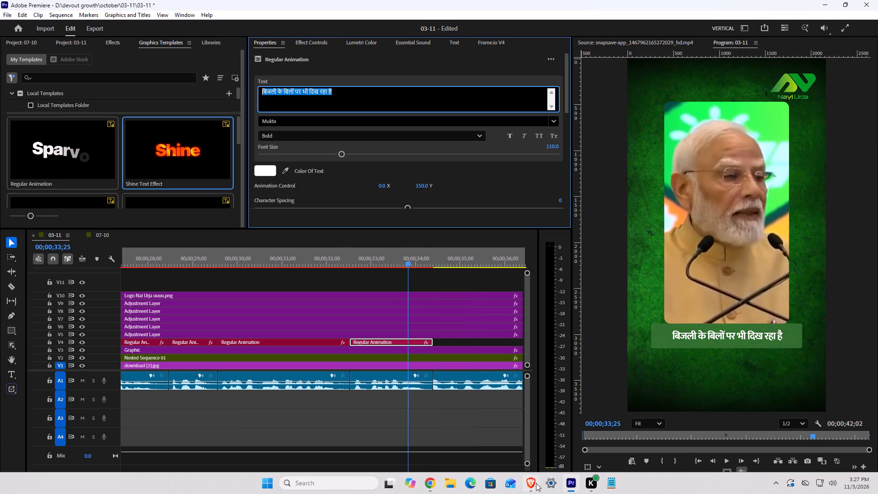
pyautogui.click(536, 483)
pyautogui.moveTo(340, 365); pyautogui.dragTo(383, 366)
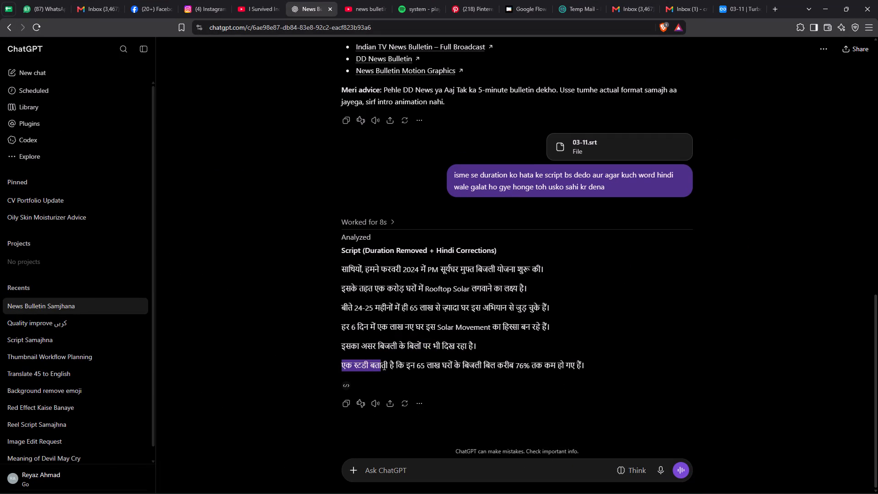
pyautogui.moveTo(383, 366); pyautogui.dragTo(394, 367)
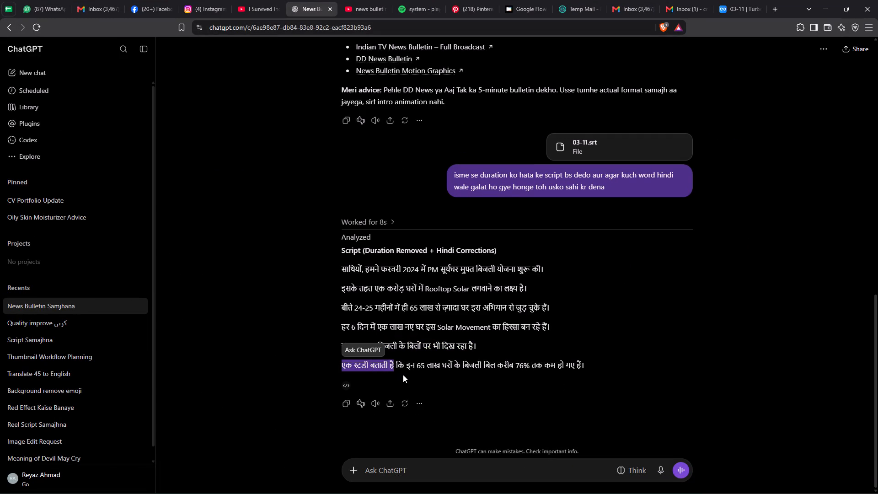
pyautogui.hotkey('ctrl', 'c')
pyautogui.click(824, 0)
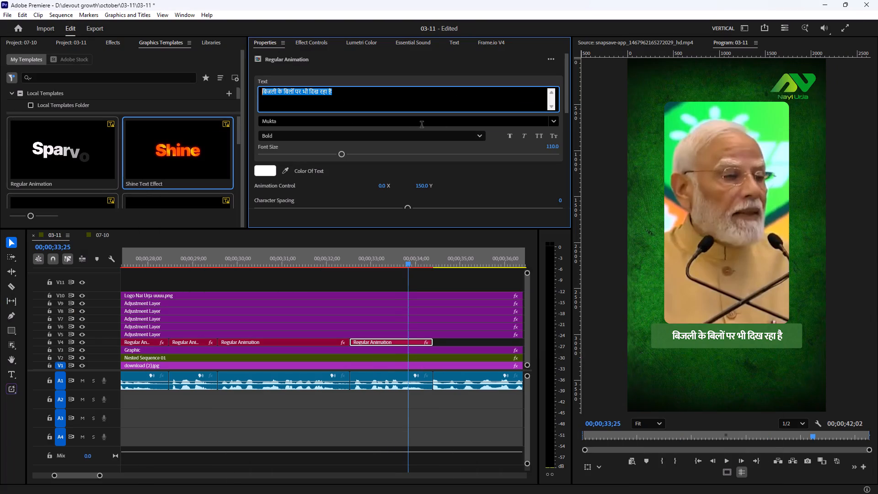
pyautogui.hotkey('ctrl', 'v')
pyautogui.moveTo(361, 260); pyautogui.dragTo(320, 266)
pyautogui.press('space')
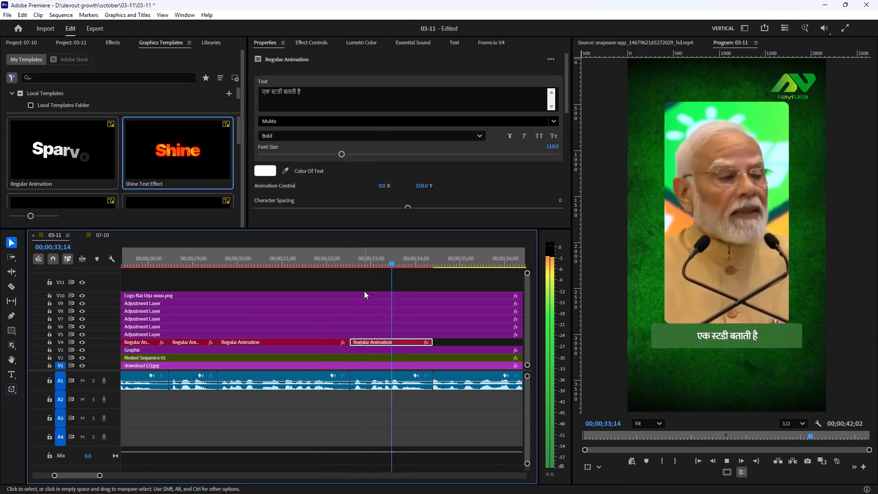
# Play past the "एक स्टडी बताती है" line, duplicate its clip directly after itself, and extend the copy to the audio cut at about 00;00;37;21.
pyautogui.scroll(-6, 389, 348)
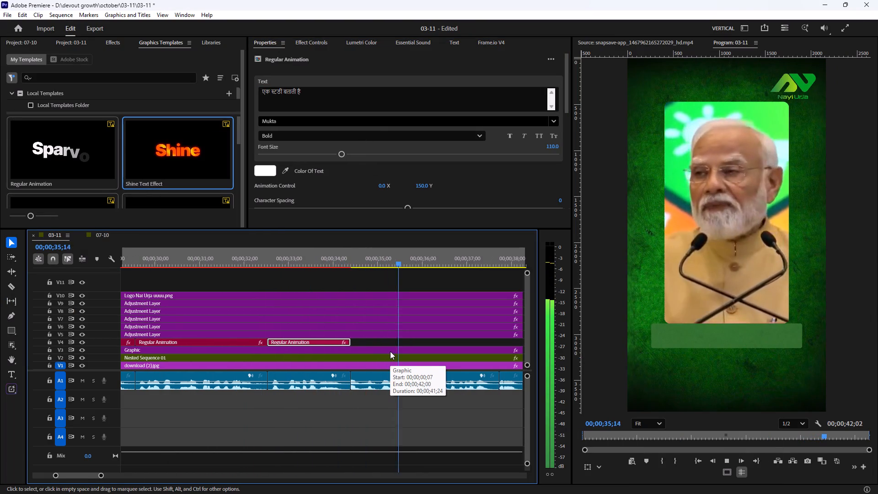
pyautogui.scroll(-10, 390, 351)
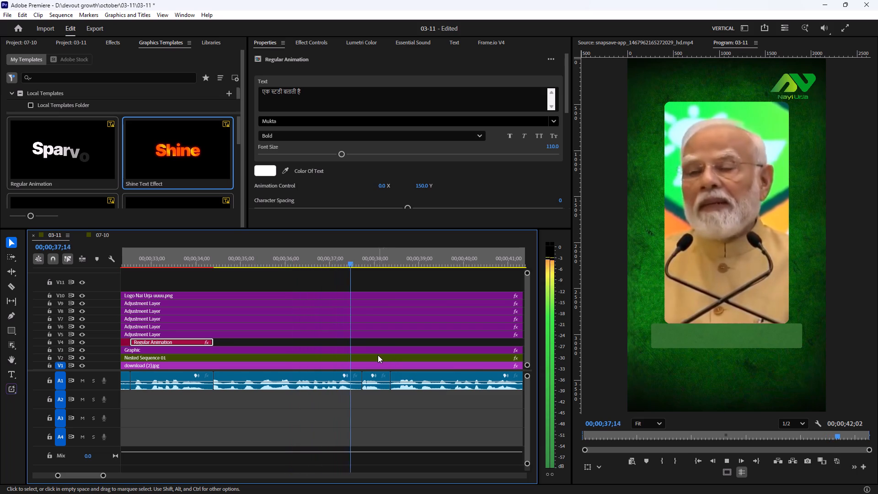
pyautogui.press('space')
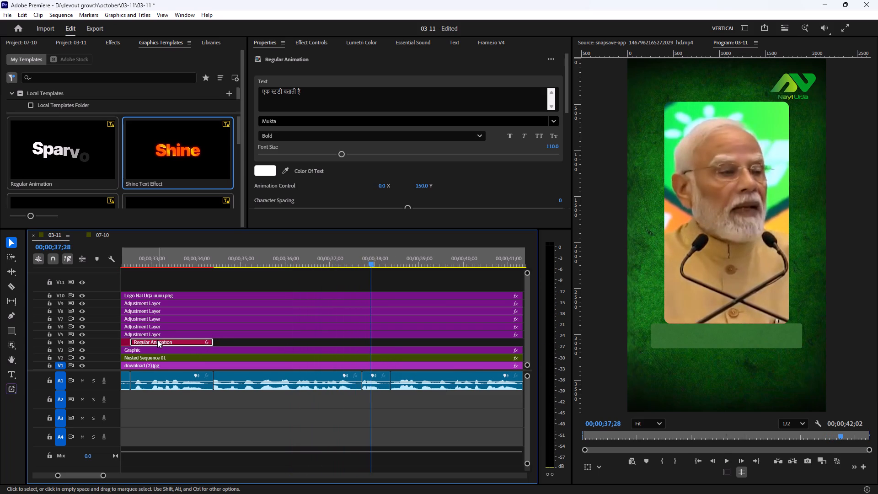
pyautogui.click(157, 340)
pyautogui.keyDown('alt'); pyautogui.moveTo(157, 342); pyautogui.dragTo(239, 339); pyautogui.keyUp('alt')
pyautogui.moveTo(293, 344); pyautogui.dragTo(359, 345)
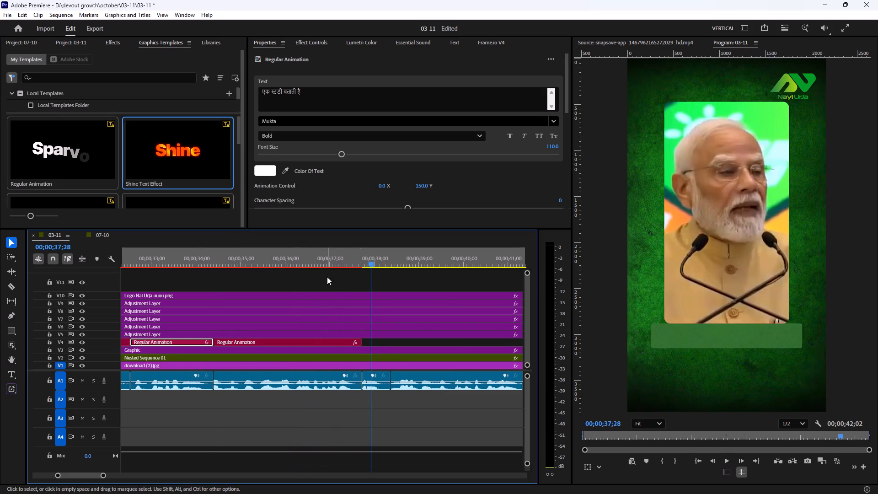
# Replace the fourteenth V4 clip's text with "कि इन 65 लाख घरों के बिजली बिल" copied from the ChatGPT script in the browser.
pyautogui.click(323, 257)
pyautogui.click(311, 343)
pyautogui.moveTo(305, 102); pyautogui.dragTo(210, 97)
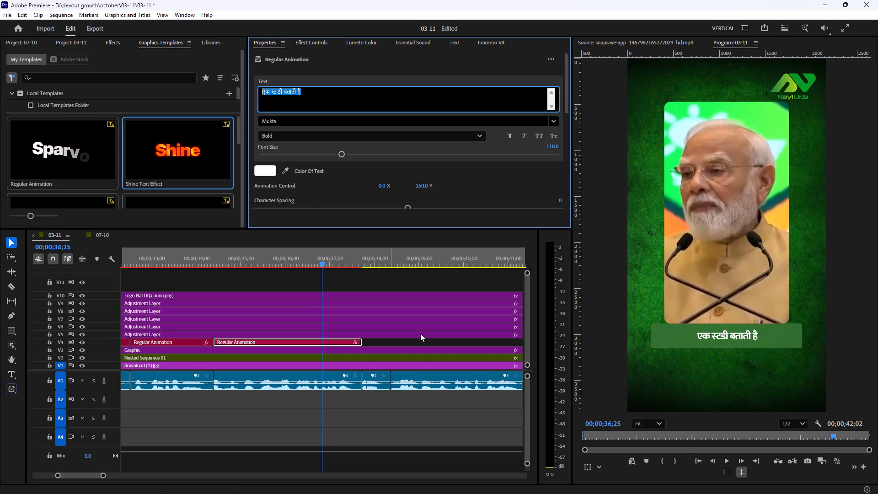
pyautogui.click(530, 483)
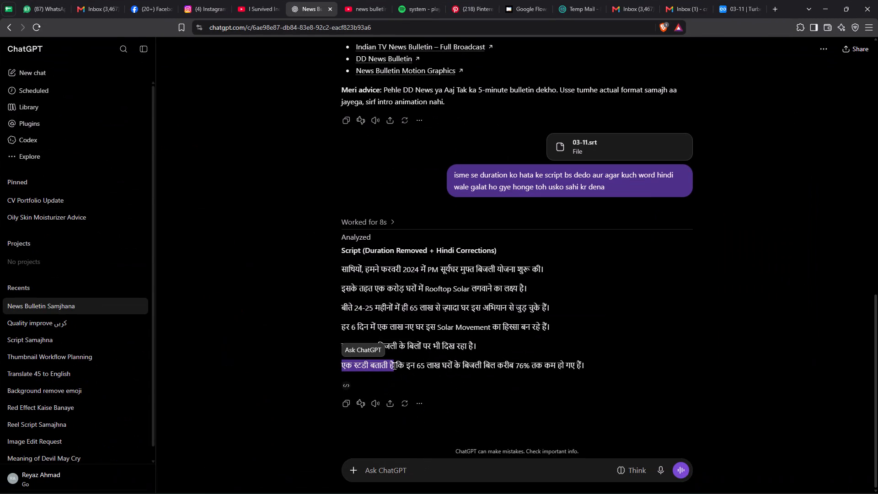
pyautogui.moveTo(395, 365); pyautogui.dragTo(419, 367)
pyautogui.click(399, 385)
pyautogui.moveTo(395, 364); pyautogui.dragTo(493, 364)
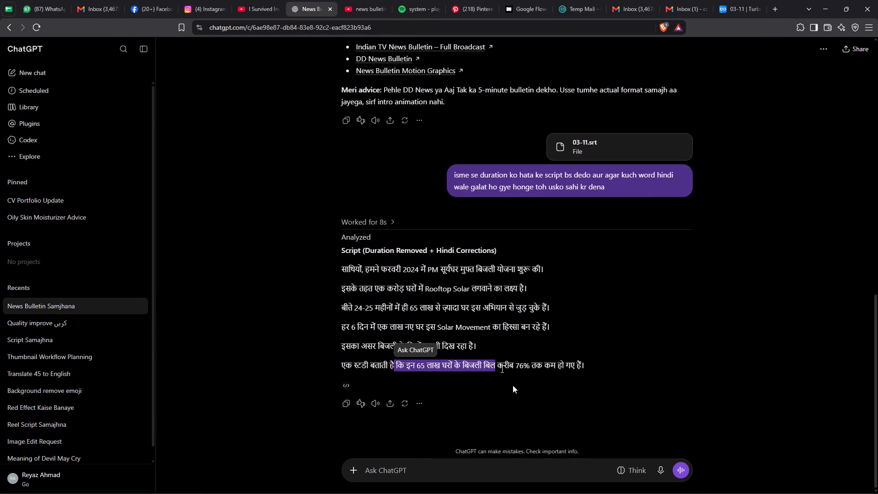
pyautogui.hotkey('ctrl', 'c')
pyautogui.click(828, 4)
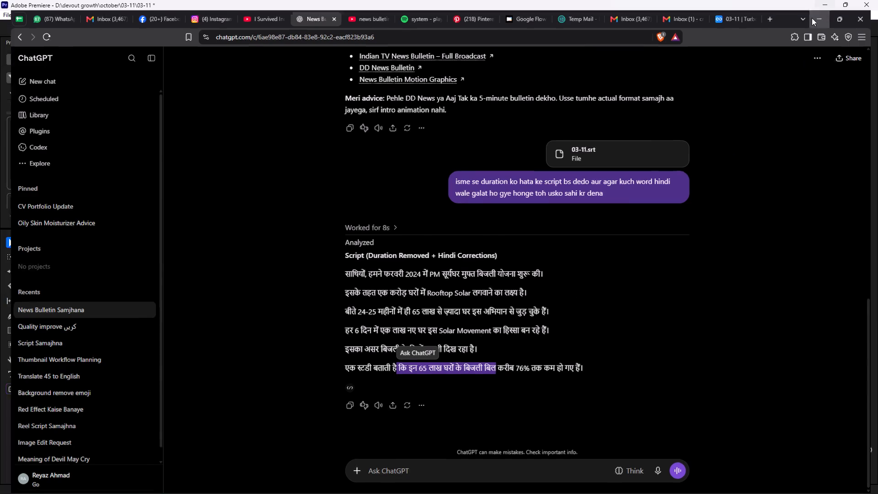
pyautogui.hotkey('ctrl', 'v')
# Play back the "कि इन 65 लाख" line, duplicate its clip directly after itself, and extend the copy to the end of the other layers.
pyautogui.moveTo(246, 259); pyautogui.dragTo(177, 277)
pyautogui.press('space')
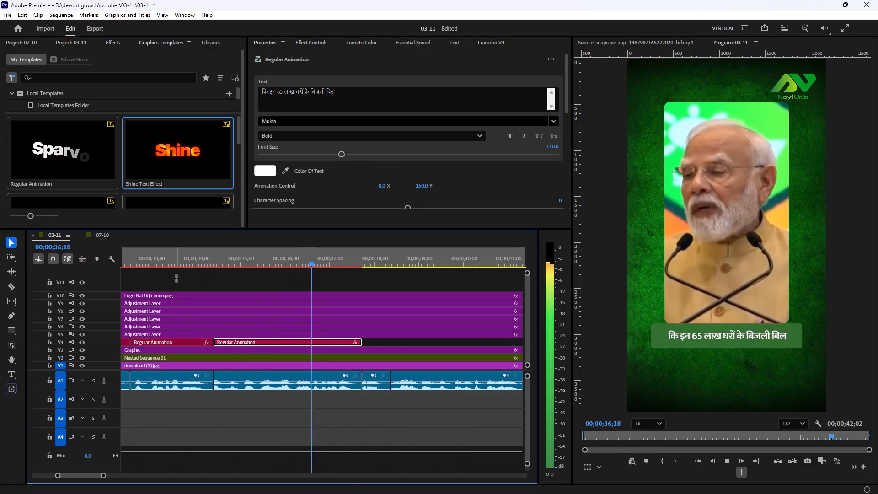
pyautogui.scroll(-3, 209, 348)
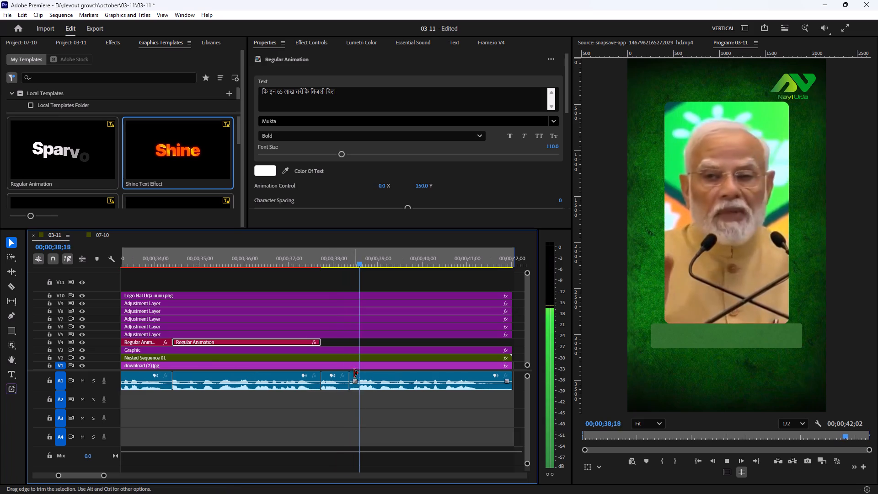
pyautogui.scroll(-4, 354, 373)
pyautogui.press('space')
pyautogui.click(222, 341)
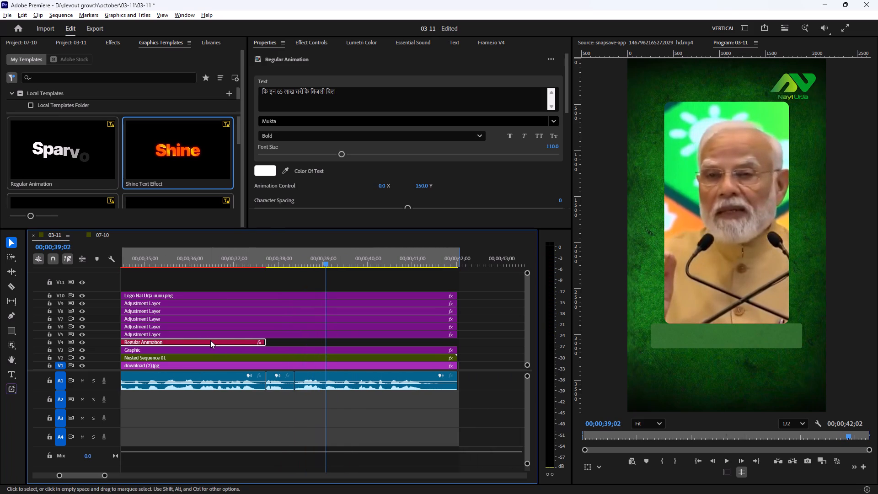
pyautogui.keyDown('alt'); pyautogui.moveTo(210, 340); pyautogui.dragTo(360, 342); pyautogui.keyUp('alt')
pyautogui.moveTo(417, 344); pyautogui.dragTo(454, 344)
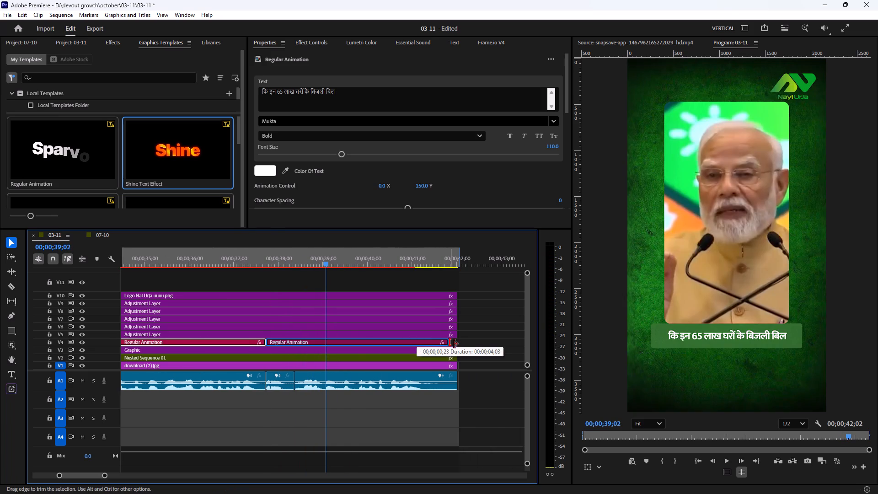
pyautogui.moveTo(454, 344); pyautogui.dragTo(457, 345)
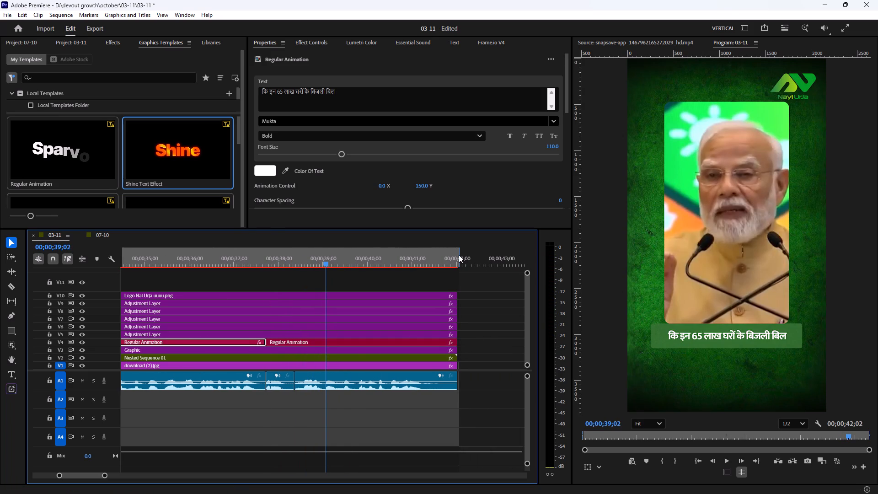
# Pull the 03-11 sequence's out point back to the end of the clips.
pyautogui.click(460, 254)
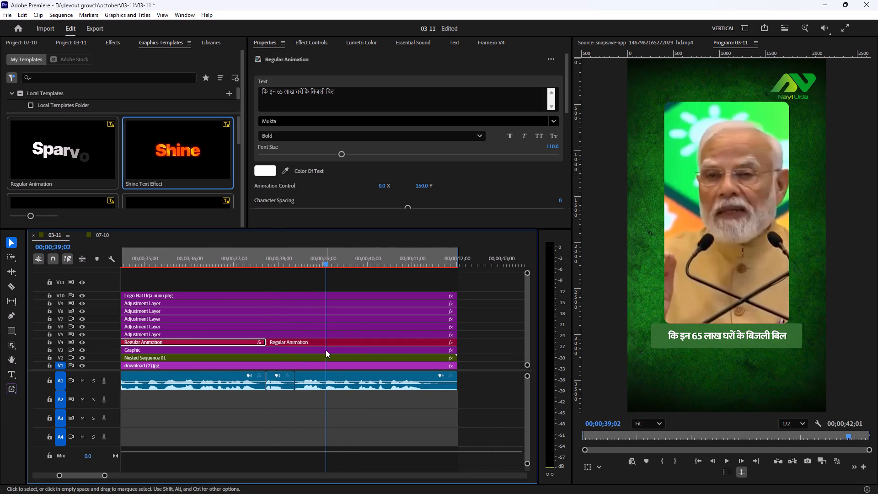
# Replace the last V4 clip's text with "करीब 76% तक कम हो गए हैं" copied from the ChatGPT script in the browser.
pyautogui.click(332, 342)
pyautogui.moveTo(346, 100); pyautogui.dragTo(185, 91)
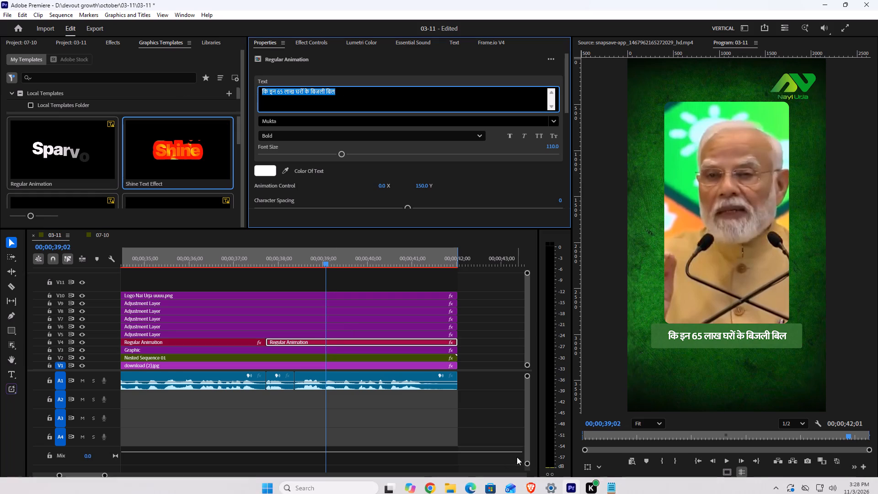
pyautogui.click(527, 483)
pyautogui.moveTo(496, 365); pyautogui.dragTo(503, 365)
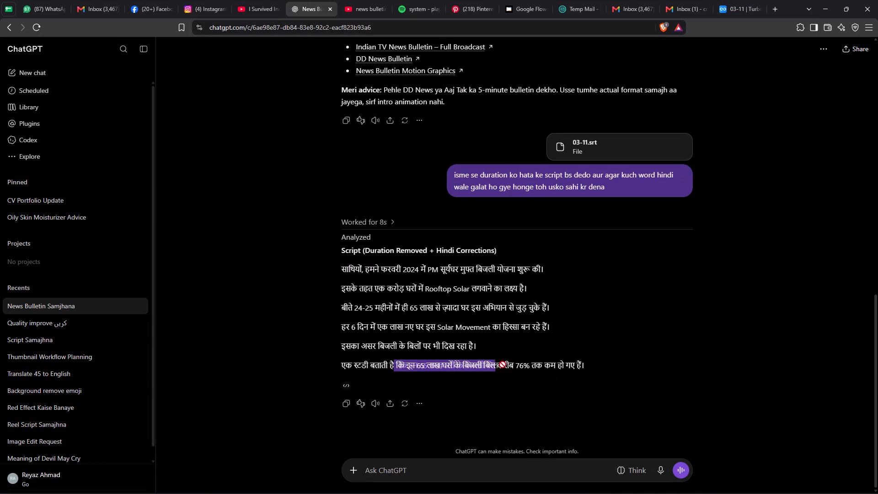
pyautogui.moveTo(503, 365); pyautogui.dragTo(530, 367)
pyautogui.click(476, 404)
pyautogui.moveTo(497, 363); pyautogui.dragTo(562, 366)
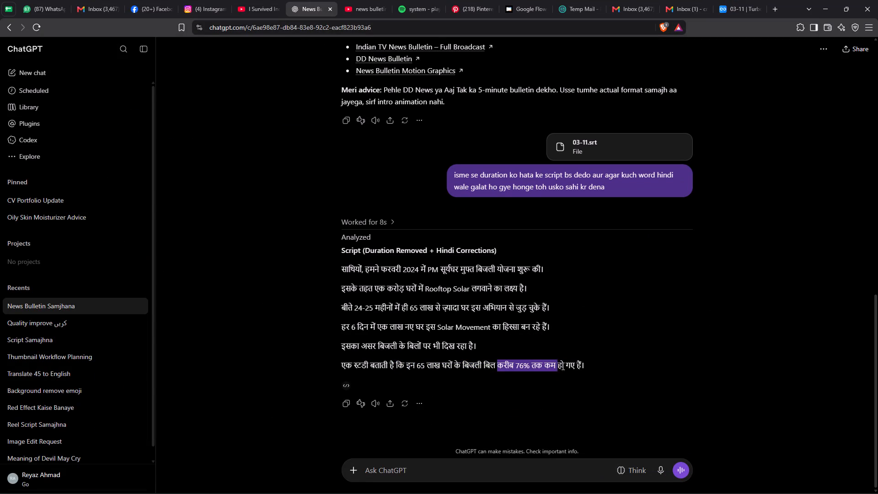
pyautogui.moveTo(562, 366); pyautogui.dragTo(581, 367)
pyautogui.hotkey('ctrl', 'c')
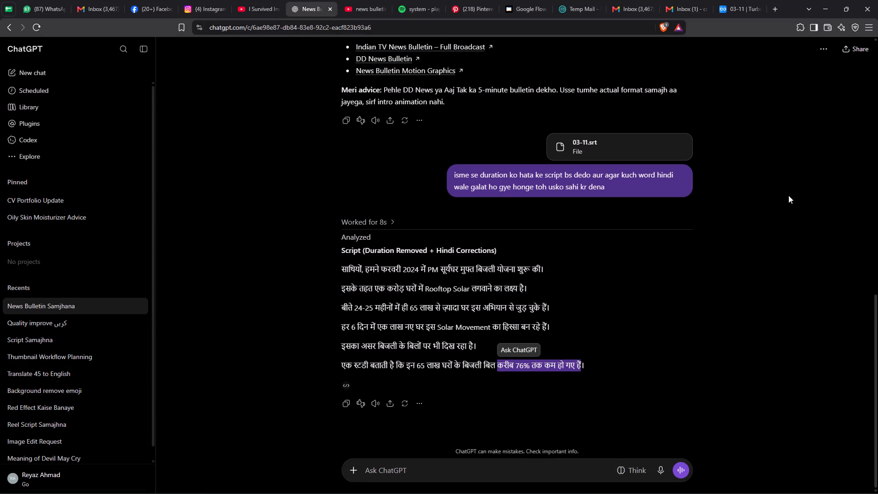
pyautogui.click(823, 10)
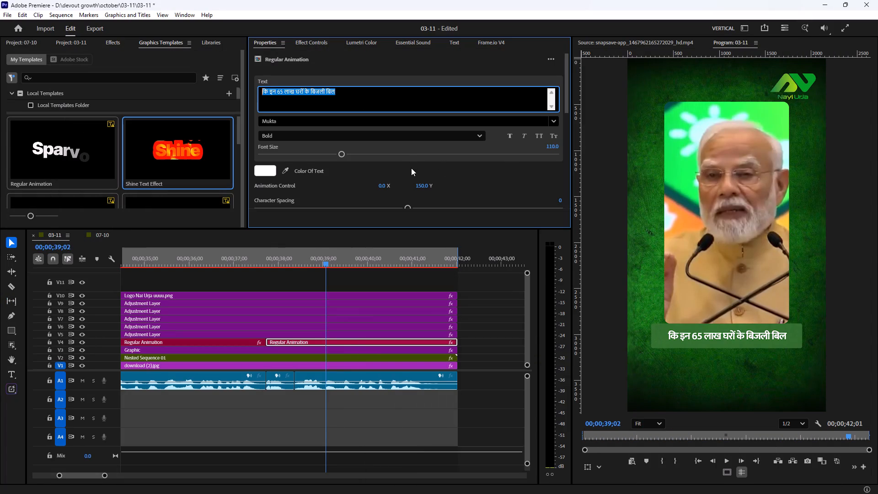
pyautogui.hotkey('ctrl', 'v')
# Play back the closing "करीब 76%" line against the speech, through to near the end of the 03-11 sequence.
pyautogui.moveTo(271, 261); pyautogui.dragTo(236, 261)
pyautogui.press('space')
pyautogui.click(295, 287)
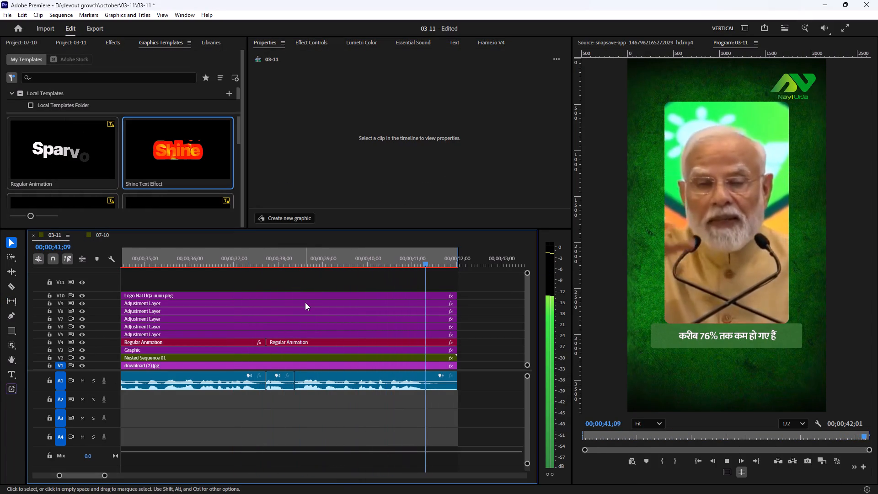
pyautogui.press('space')
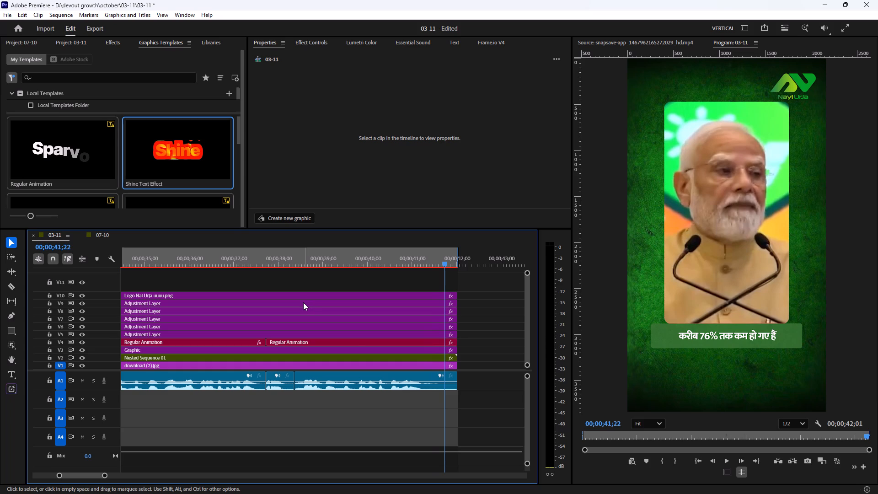
pyautogui.press('space')
pyautogui.press('space')
pyautogui.moveTo(413, 263); pyautogui.dragTo(405, 263)
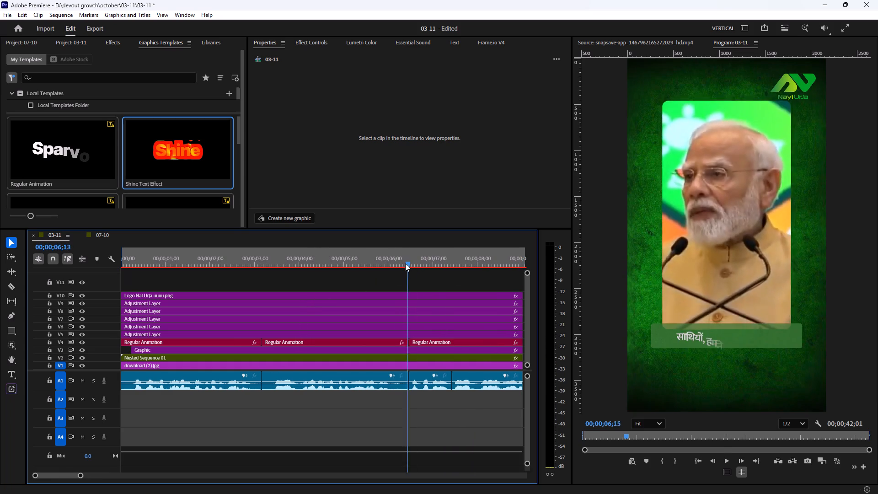
pyautogui.moveTo(405, 263); pyautogui.dragTo(402, 264)
pyautogui.press('-')
pyautogui.press('-')
pyautogui.press('-')
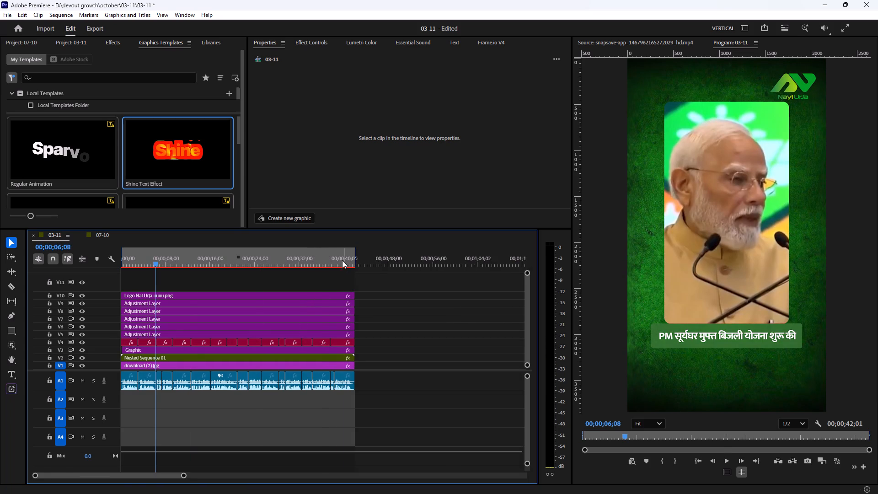
pyautogui.click(342, 260)
pyautogui.write('==')
pyautogui.press('space')
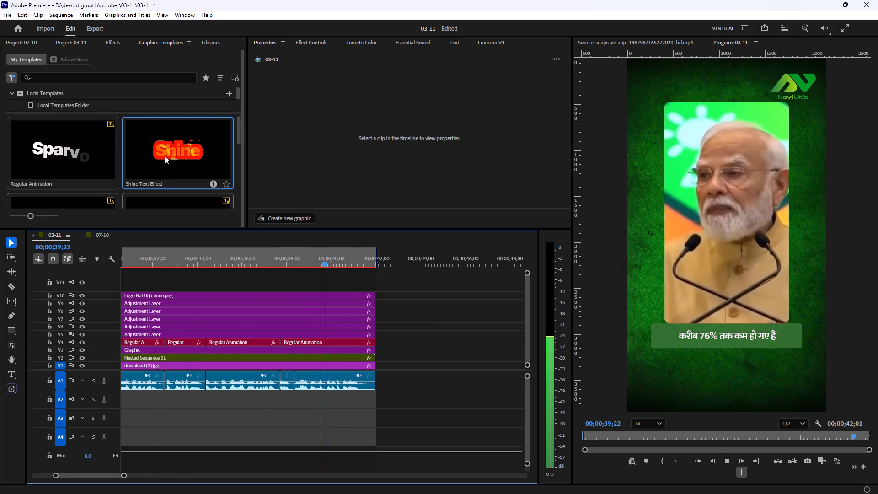
pyautogui.press('space')
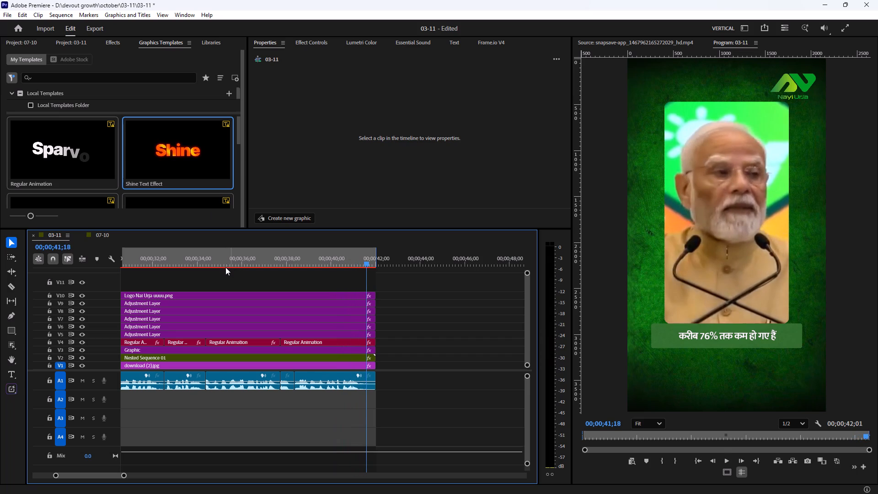
# Copy the Nayi Urja logo outro clip with its audio from the end of the 07-10 sequence to the end of 03-11 on V1 and A1.
pyautogui.click(101, 234)
pyautogui.click(296, 306)
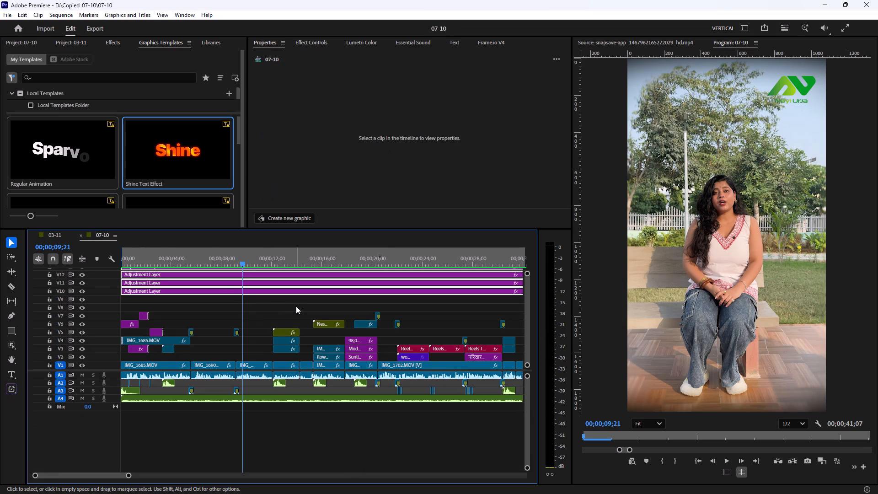
pyautogui.press('-')
pyautogui.press('-')
pyautogui.press('=')
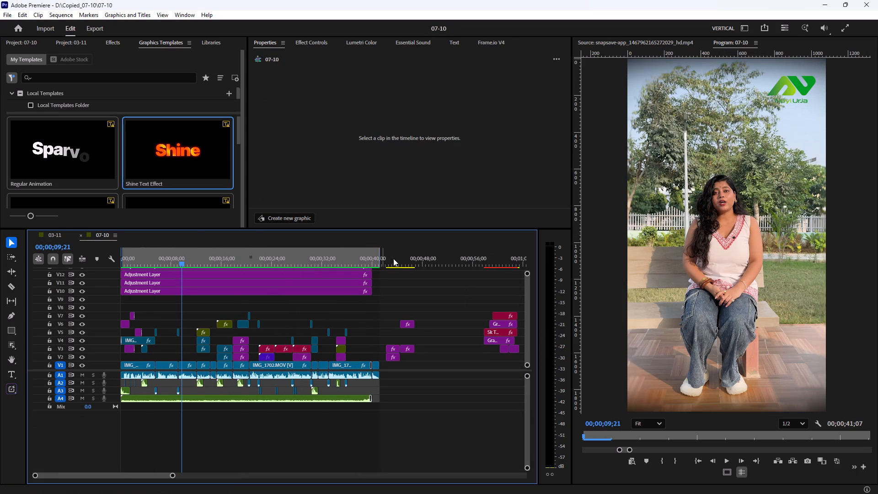
pyautogui.click(374, 259)
pyautogui.write('==')
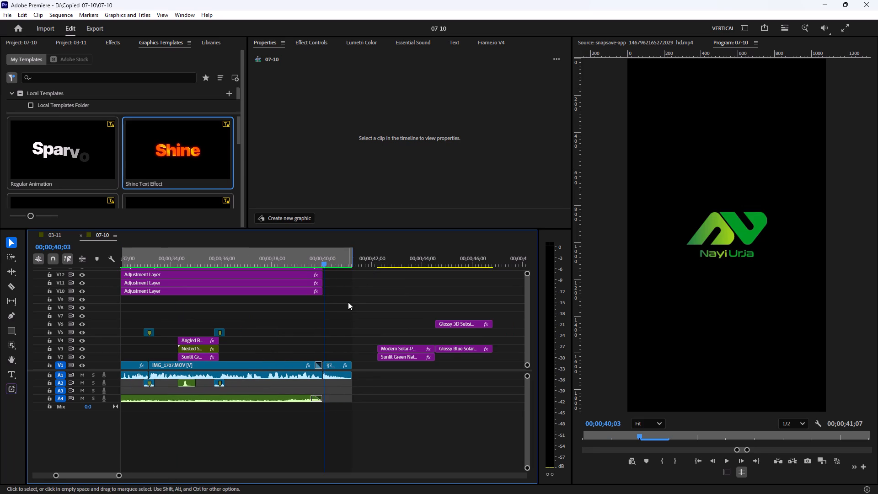
pyautogui.press('space')
pyautogui.press('space')
pyautogui.moveTo(340, 346); pyautogui.dragTo(345, 380)
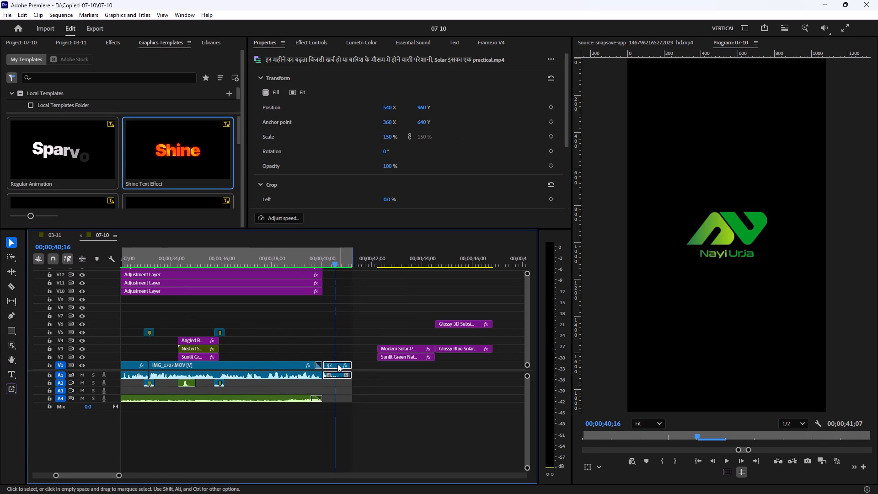
pyautogui.keyDown('alt'); pyautogui.moveTo(337, 364); pyautogui.dragTo(60, 236); pyautogui.keyUp('alt')
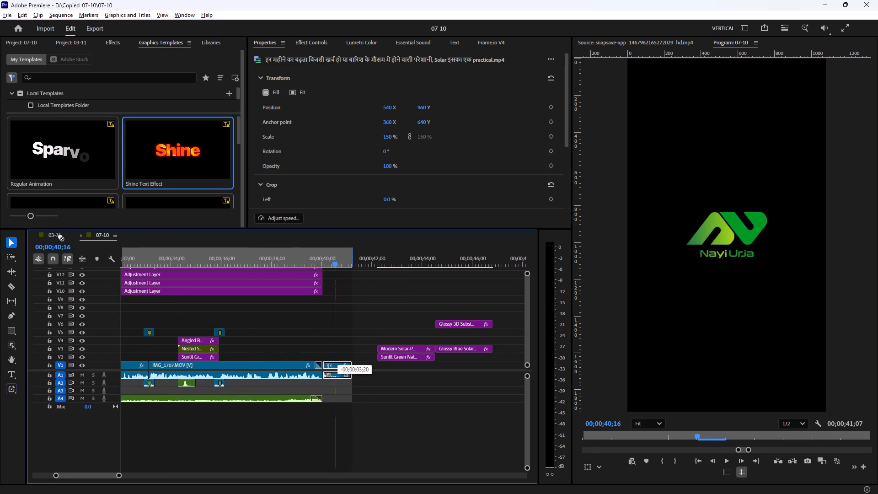
pyautogui.keyDown('alt'); pyautogui.moveTo(60, 236); pyautogui.dragTo(385, 363); pyautogui.keyUp('alt')
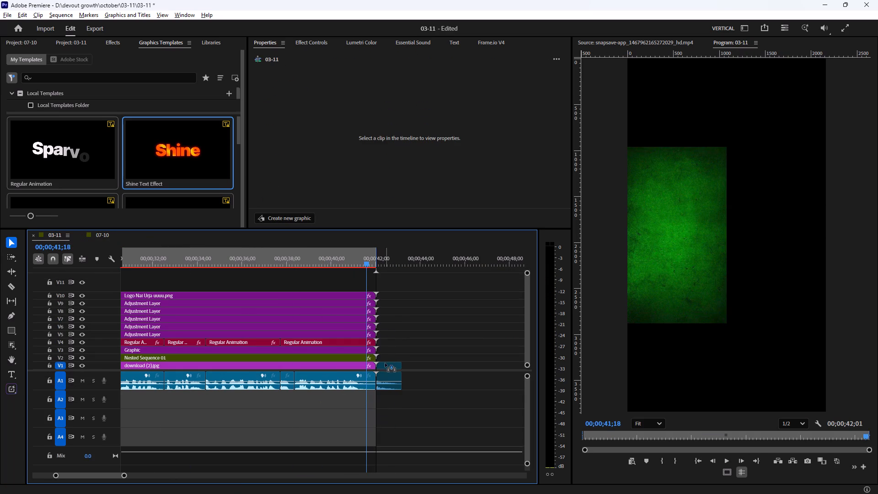
pyautogui.keyDown('alt'); pyautogui.moveTo(385, 363); pyautogui.dragTo(387, 366); pyautogui.keyUp('alt')
# Scale the logo outro clip with Fill to cover the 03-11 frame, and play back the ending into it.
pyautogui.press('space')
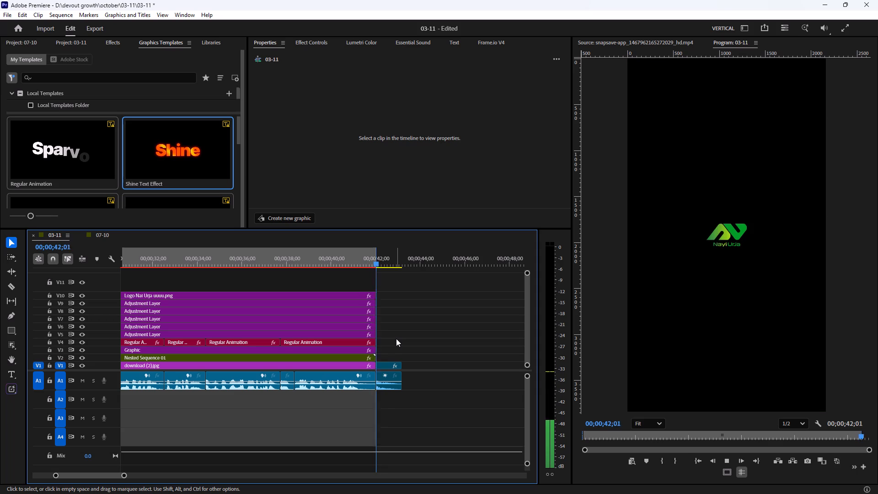
pyautogui.press('space')
pyautogui.click(385, 367)
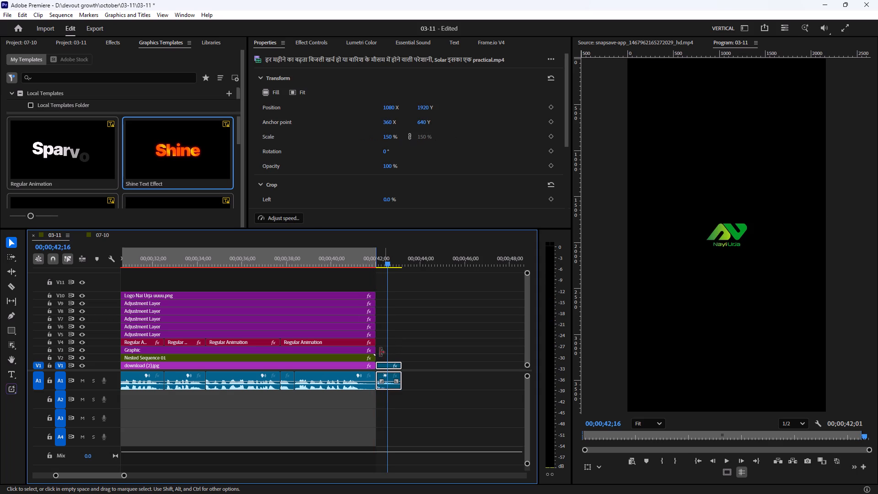
pyautogui.click(267, 96)
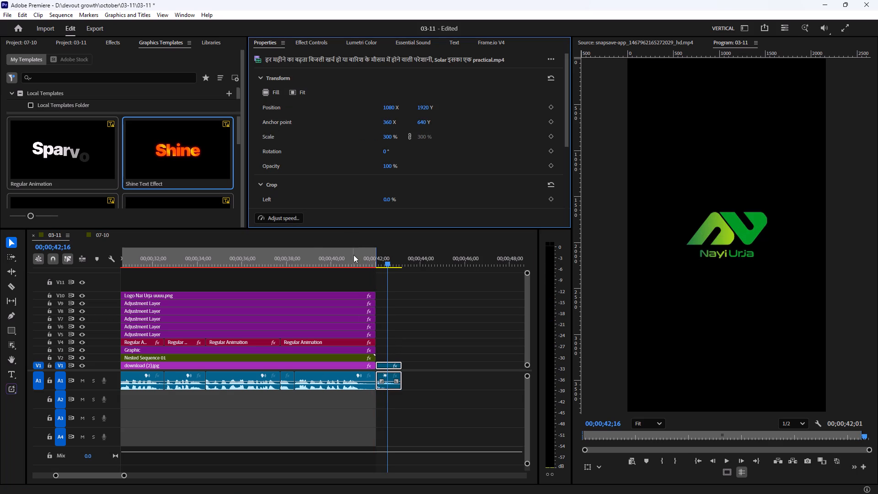
pyautogui.moveTo(355, 257); pyautogui.dragTo(337, 262)
pyautogui.press('space')
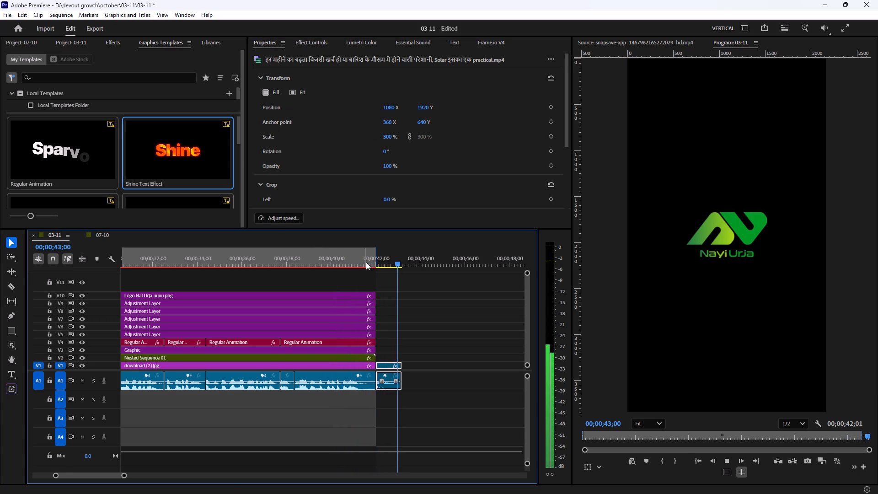
# Examine the cut from the closing "करीब 76%" line to the logo outro frame by frame, and play across it.
pyautogui.press('space')
pyautogui.moveTo(392, 261); pyautogui.dragTo(354, 271)
pyautogui.moveTo(378, 256); pyautogui.dragTo(400, 261)
pyautogui.click(372, 262)
pyautogui.press('=')
pyautogui.press('=')
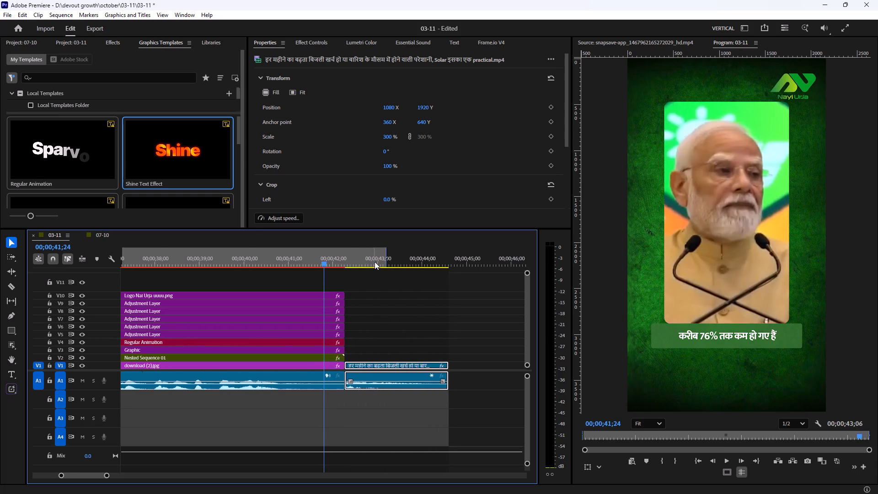
pyautogui.press('=')
pyautogui.press('=')
pyautogui.press('Right')
pyautogui.press('Right')
pyautogui.press('Right')
pyautogui.press('Right')
pyautogui.press('Right')
pyautogui.press('Right')
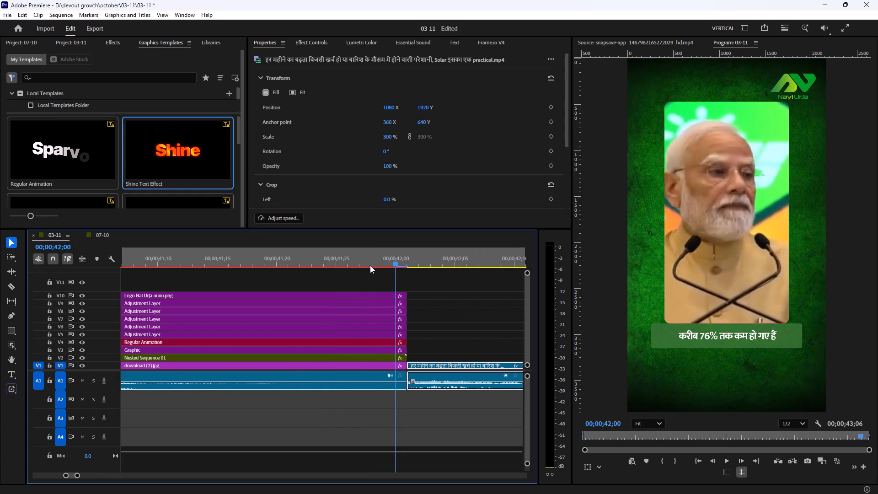
pyautogui.press('Right')
pyautogui.press('Right')
pyautogui.press('Left')
pyautogui.press('Left')
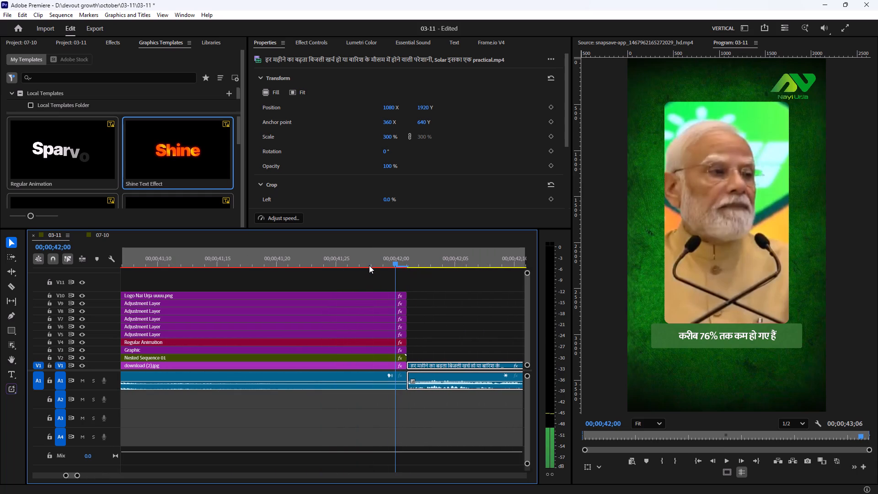
pyautogui.press('space')
pyautogui.press('space')
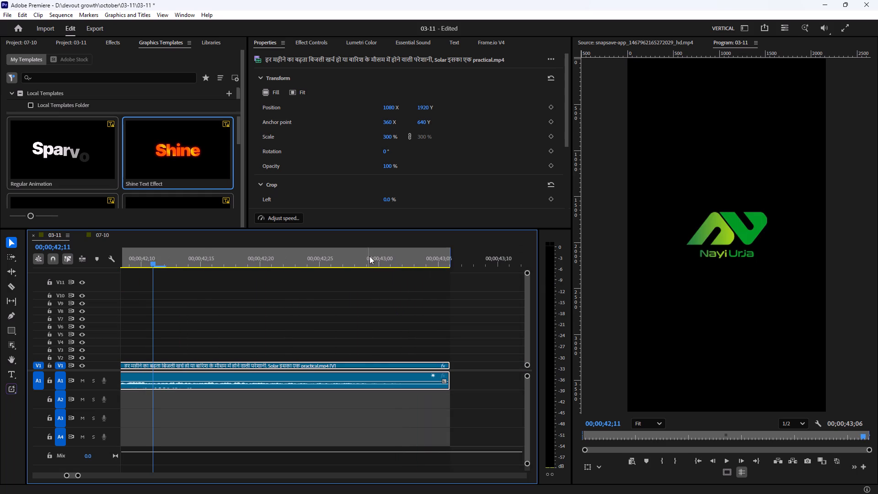
# Play back the opening of the 03-11 sequence from the start into the first Hindi caption.
pyautogui.press('-')
pyautogui.press('-')
pyautogui.press('-')
pyautogui.press('-')
pyautogui.press('-')
pyautogui.moveTo(282, 254); pyautogui.dragTo(37, 275)
pyautogui.press('-')
pyautogui.press('=')
pyautogui.press('space')
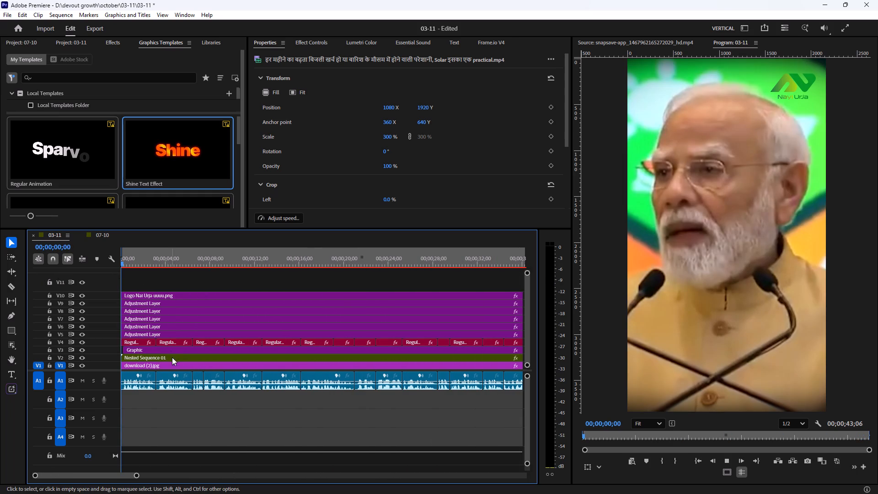
pyautogui.press('space')
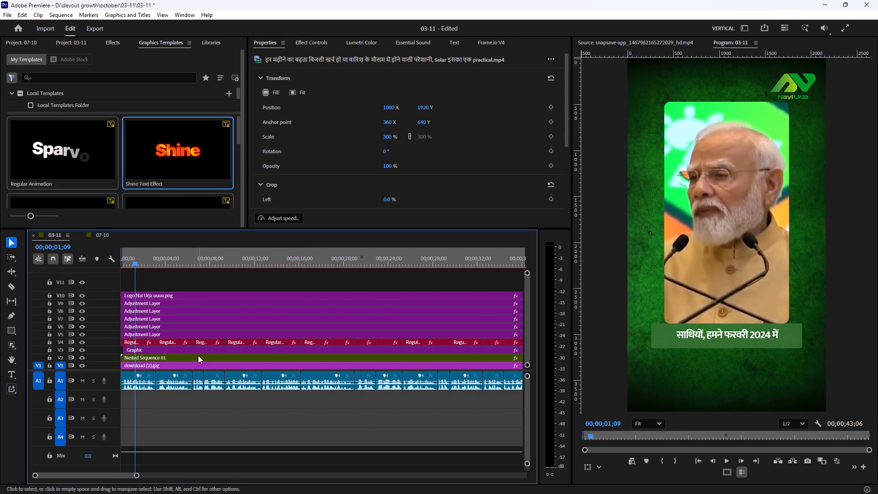
# Change the fill of the V3 caption bar graphic's Shape 01 to dark green 142E0E.
pyautogui.click(199, 350)
pyautogui.click(316, 75)
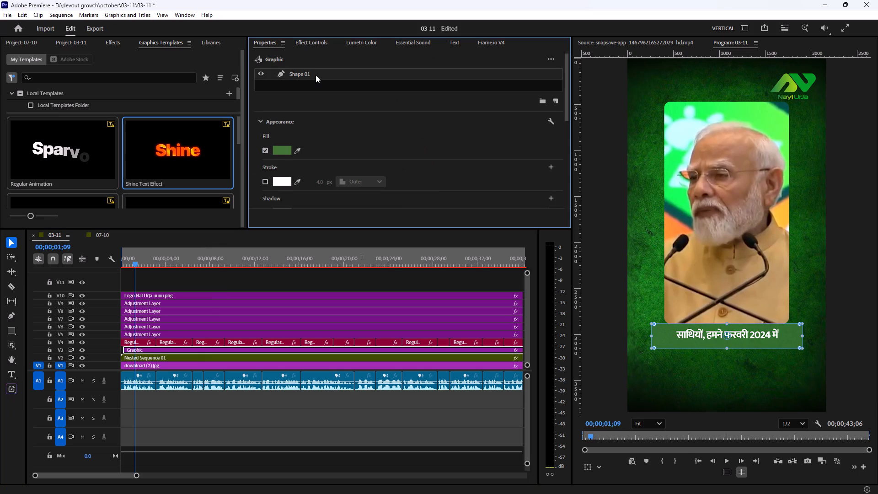
pyautogui.click(289, 152)
pyautogui.moveTo(395, 235); pyautogui.dragTo(405, 244)
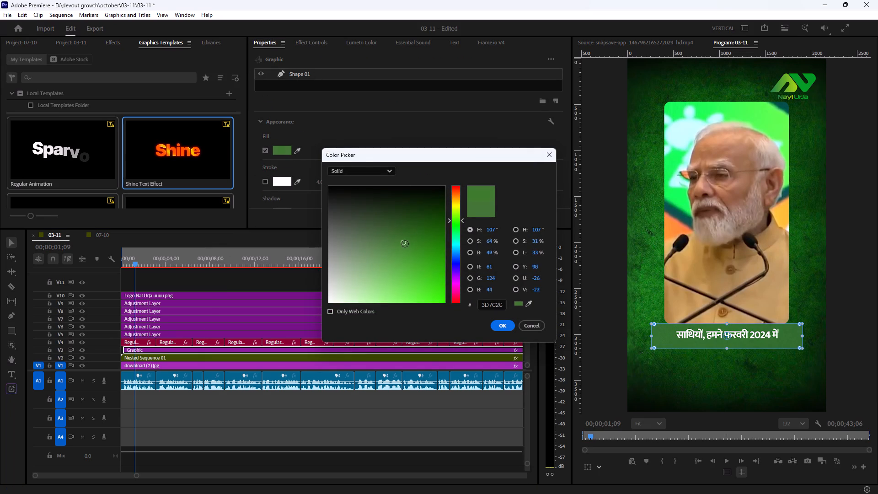
pyautogui.moveTo(405, 244); pyautogui.dragTo(361, 271)
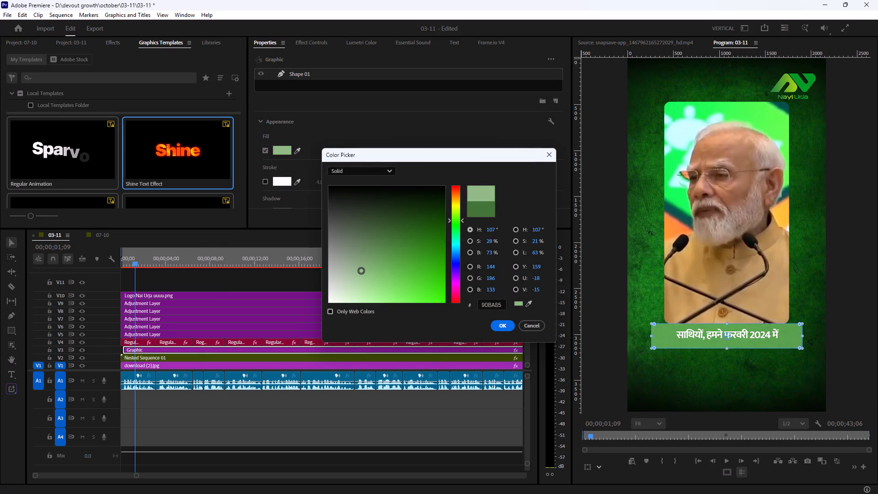
pyautogui.moveTo(361, 271); pyautogui.dragTo(408, 212)
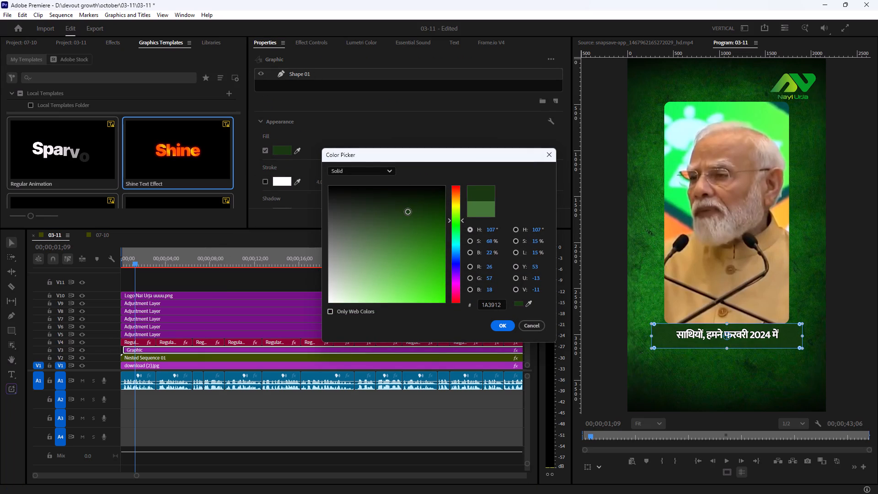
pyautogui.moveTo(408, 212); pyautogui.dragTo(410, 209)
pyautogui.moveTo(410, 209); pyautogui.dragTo(410, 207)
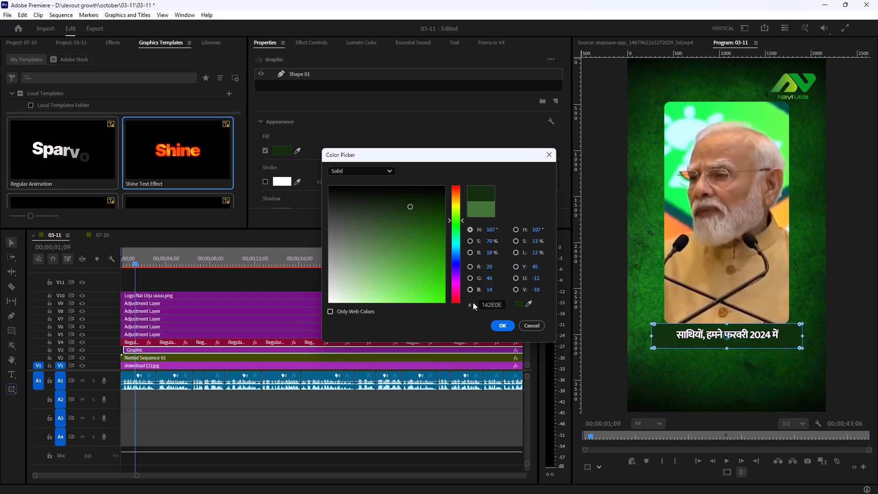
pyautogui.click(503, 323)
pyautogui.click(370, 278)
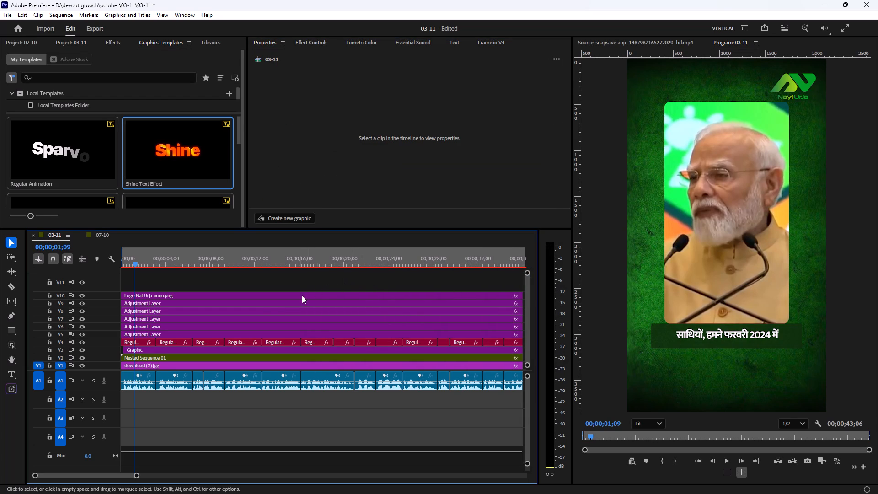
# Set the corner radius of the V3 caption bar's Shape 01 to 42.
pyautogui.click(186, 353)
pyautogui.click(310, 75)
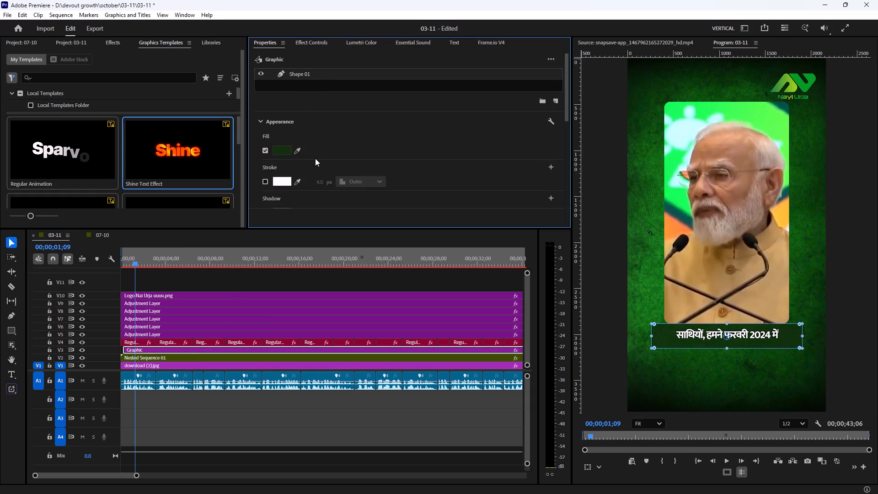
pyautogui.scroll(-20, 317, 155)
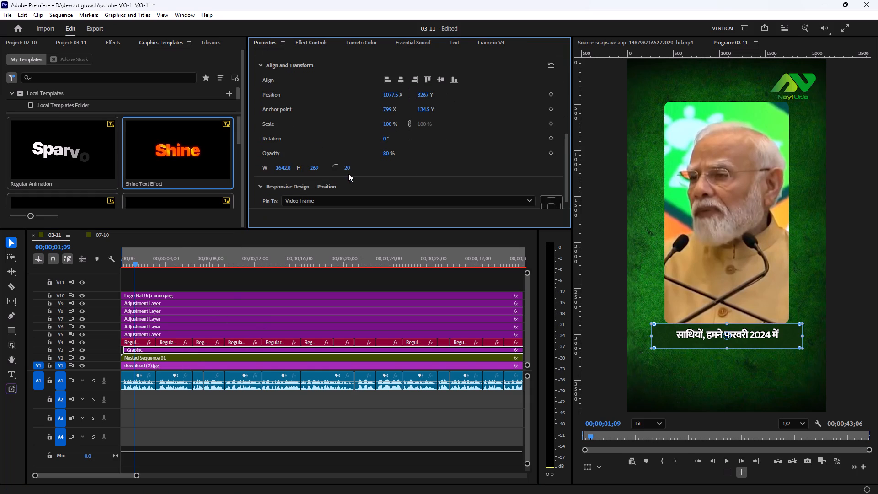
pyautogui.moveTo(348, 170); pyautogui.dragTo(360, 171)
pyautogui.click(342, 276)
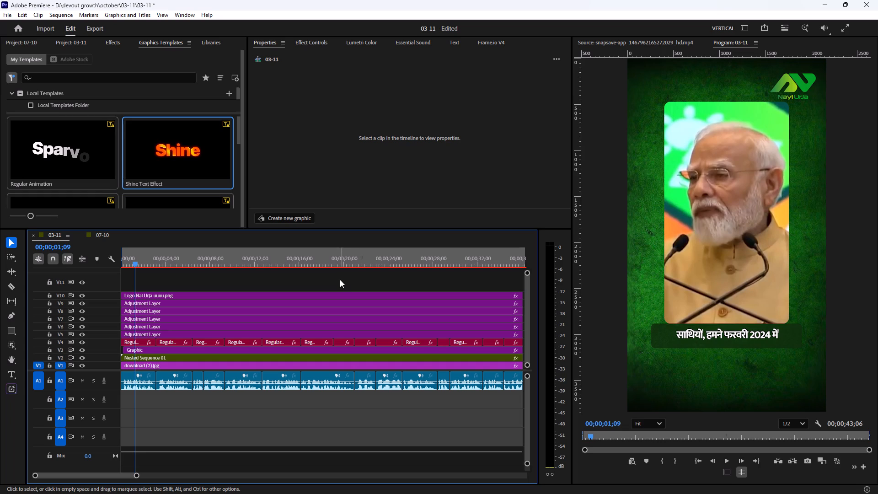
# Check the captions over the restyled bar by playing from about 19 s to 24 s, and return to the sequence start.
pyautogui.press('-')
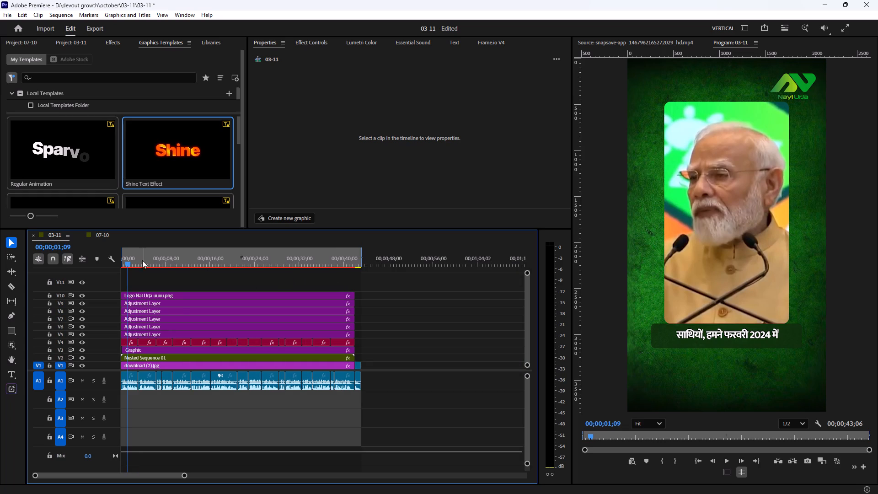
pyautogui.moveTo(142, 260); pyautogui.dragTo(227, 267)
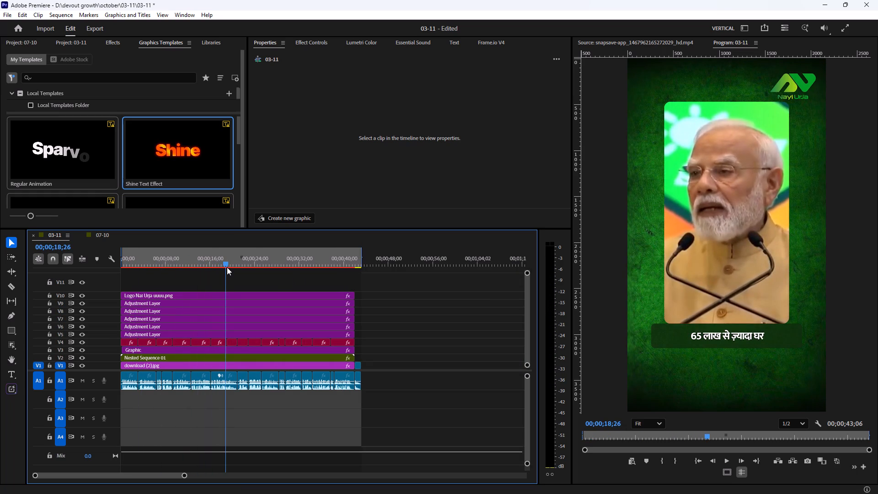
pyautogui.press('space')
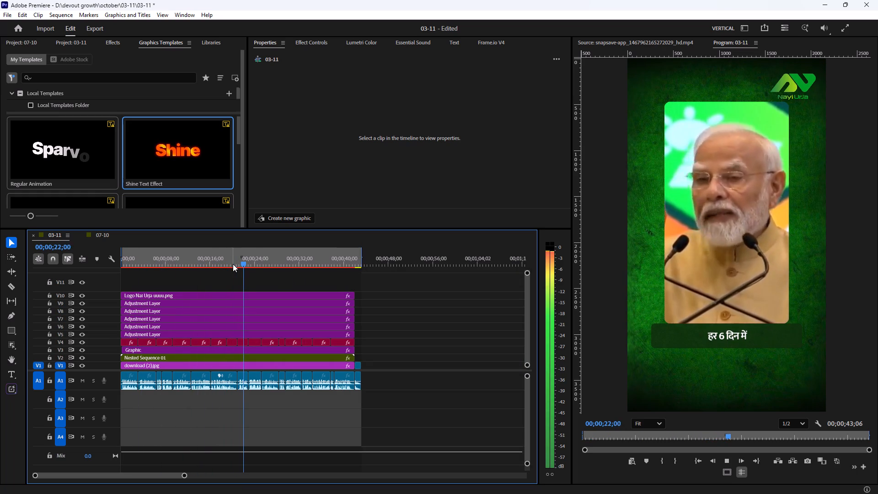
pyautogui.press('space')
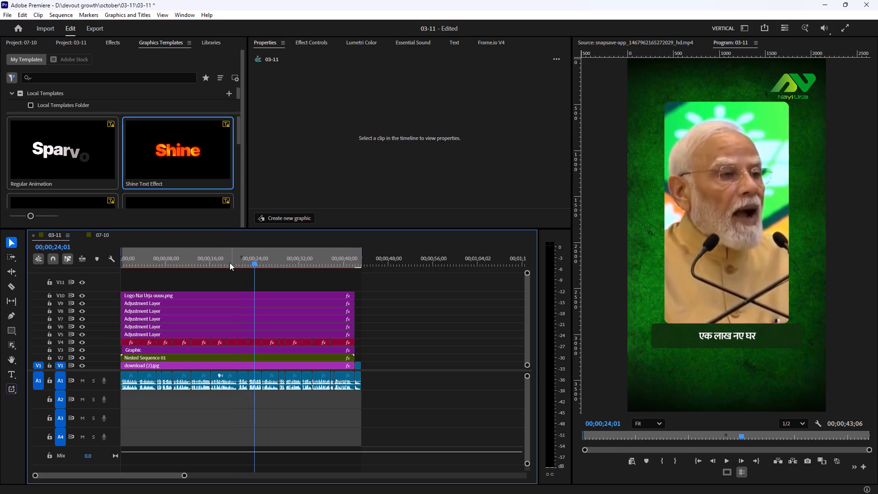
pyautogui.moveTo(234, 255); pyautogui.dragTo(70, 260)
pyautogui.press('=')
pyautogui.press('=')
pyautogui.press('-')
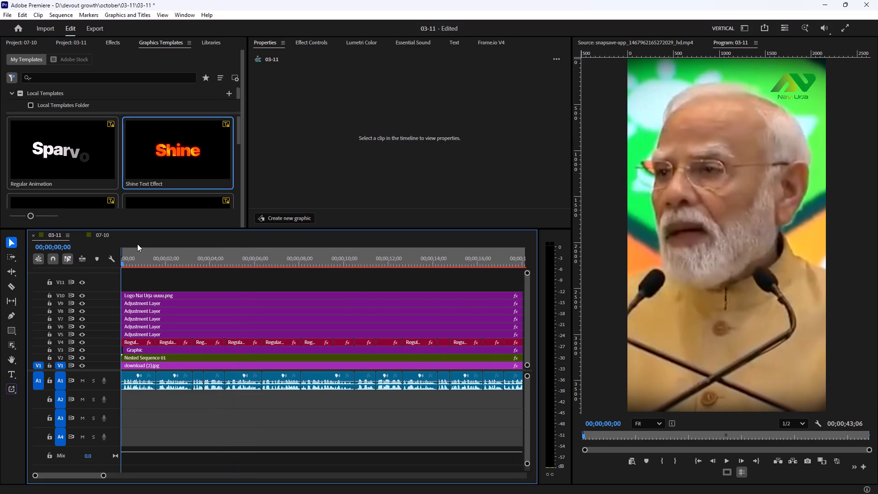
pyautogui.press('-')
# Render the 03-11 sequence from In to Out.
pyautogui.click(184, 12)
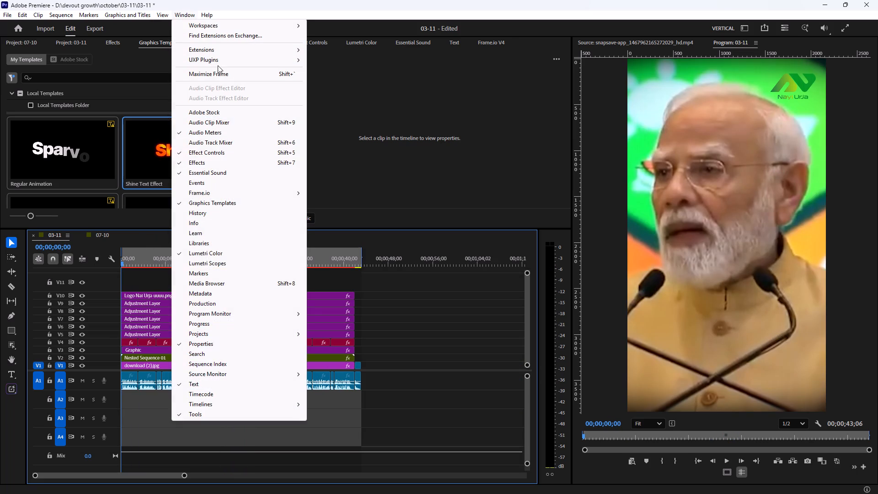
pyautogui.click(60, 15)
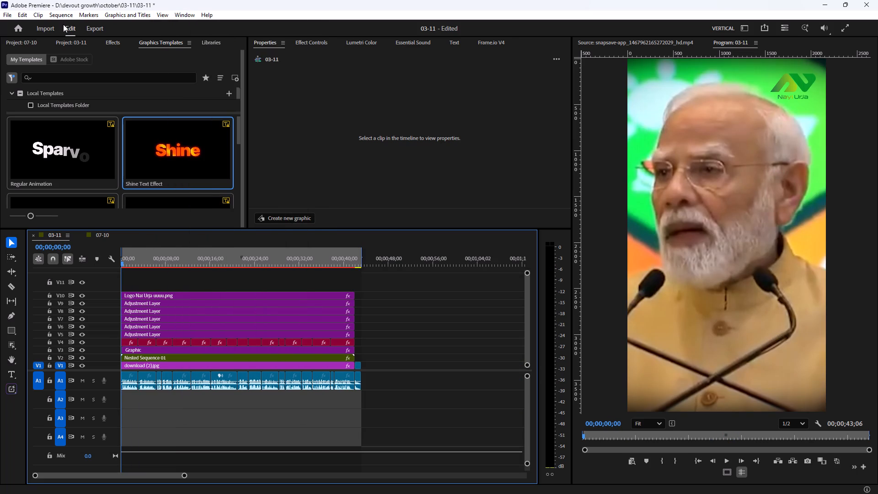
pyautogui.click(64, 15)
pyautogui.click(76, 50)
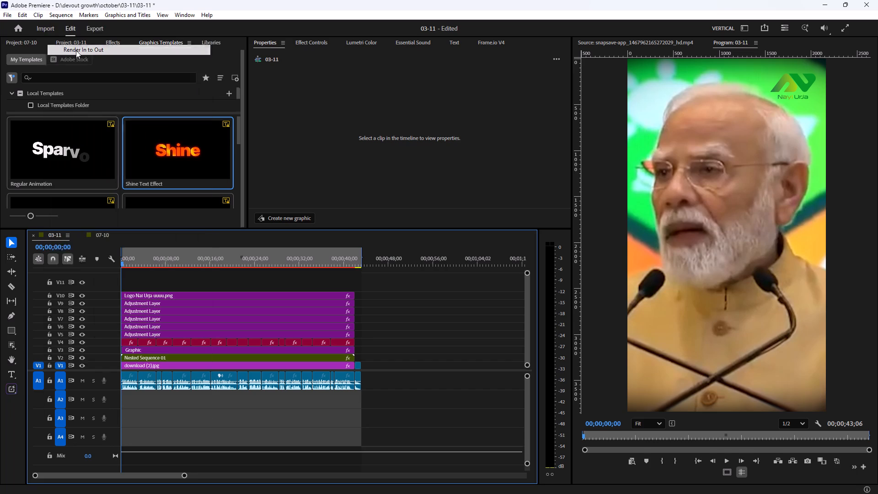
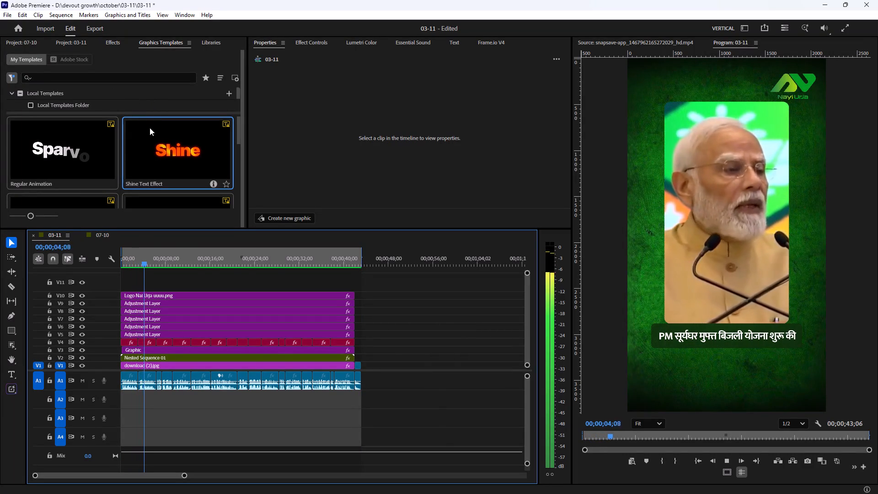
# Play the 03-11 sequence from the start to about 12 s, and replay from about 7 s to check the speaker's framing.
pyautogui.moveTo(145, 259); pyautogui.dragTo(93, 267)
pyautogui.press('space')
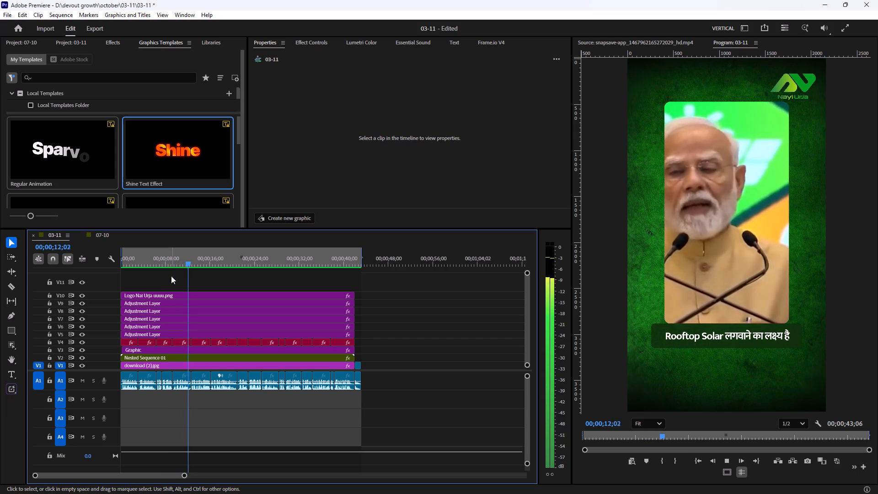
pyautogui.press('space')
pyautogui.write('==')
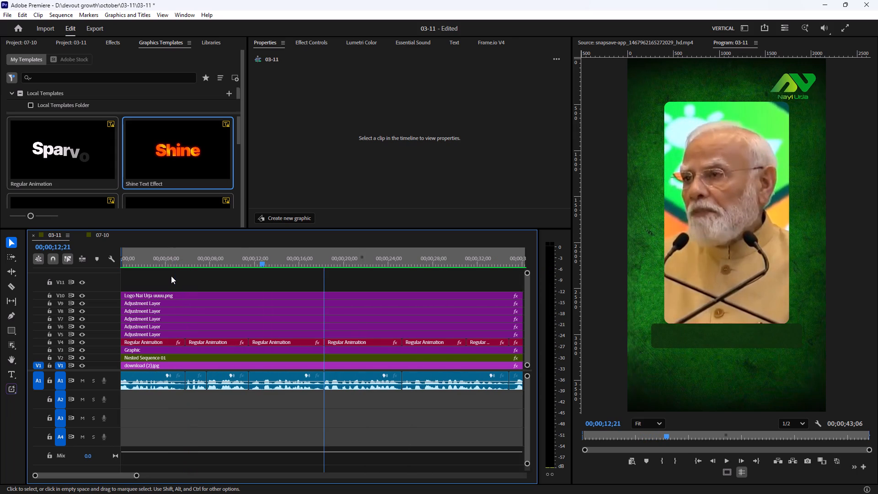
pyautogui.moveTo(278, 258); pyautogui.dragTo(218, 277)
pyautogui.press('space')
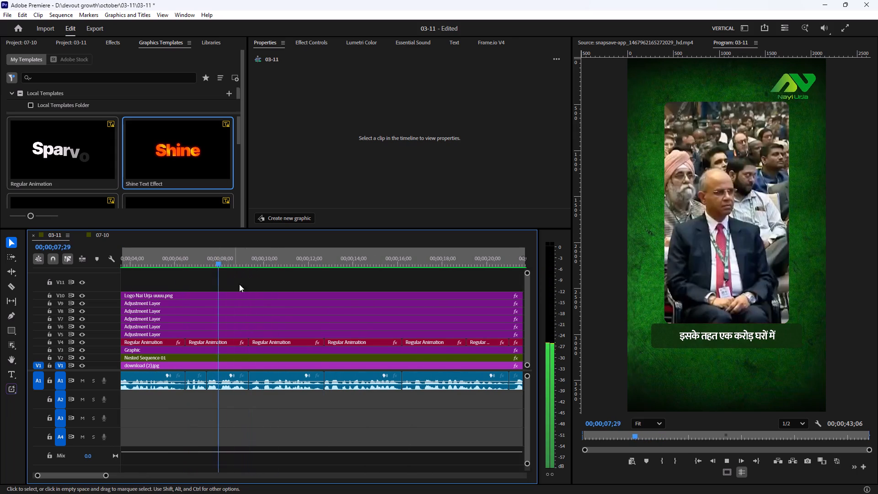
pyautogui.press('space')
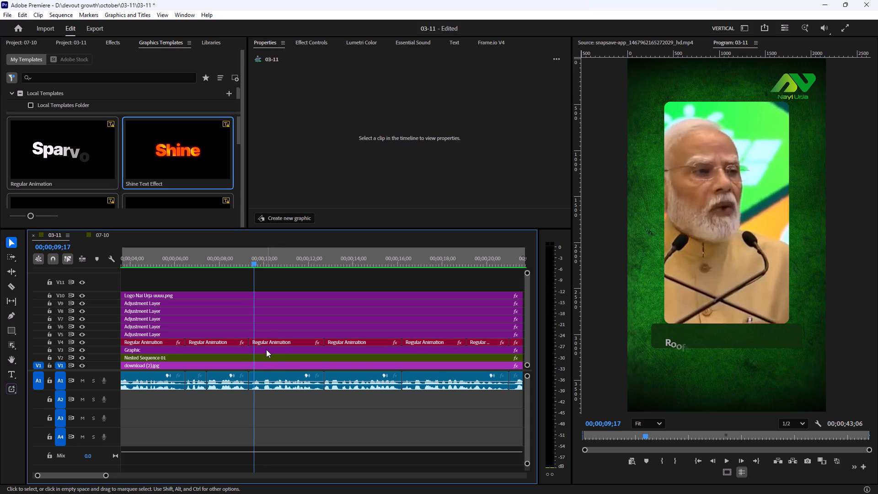
# Open Nested Sequence 01 from track V2 of the 03-11 sequence.
pyautogui.click(271, 376)
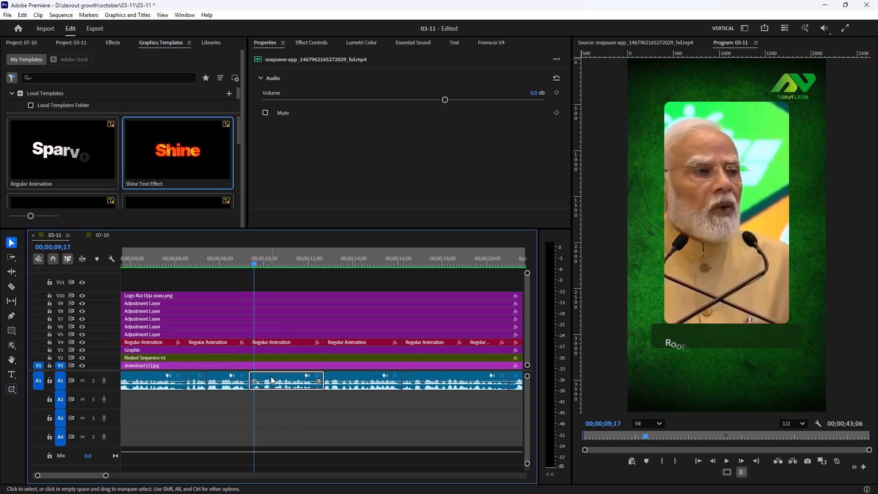
pyautogui.click(276, 285)
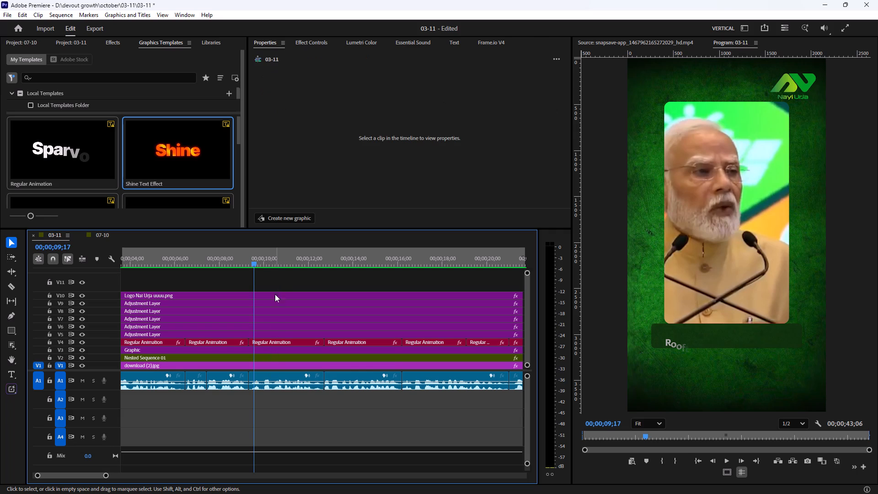
pyautogui.scroll(7, 277, 326)
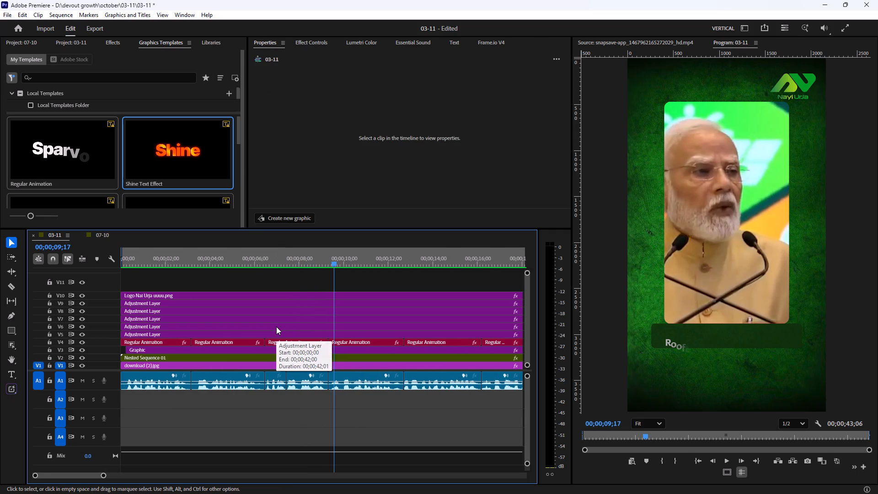
pyautogui.scroll(3, 276, 327)
pyautogui.scroll(-3, 281, 357)
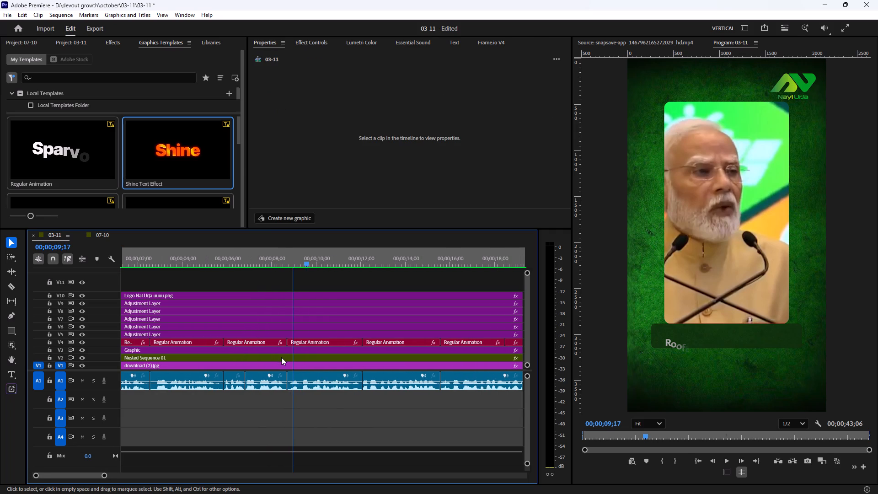
pyautogui.click(297, 355)
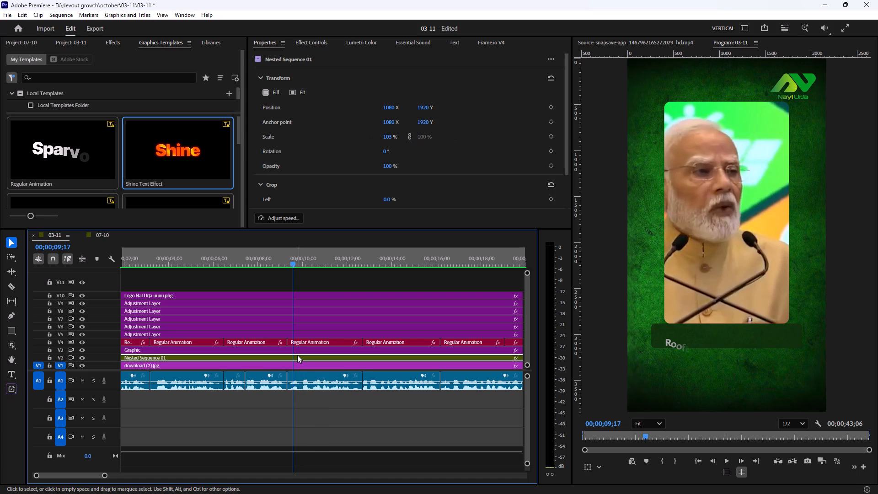
pyautogui.doubleClick(297, 355)
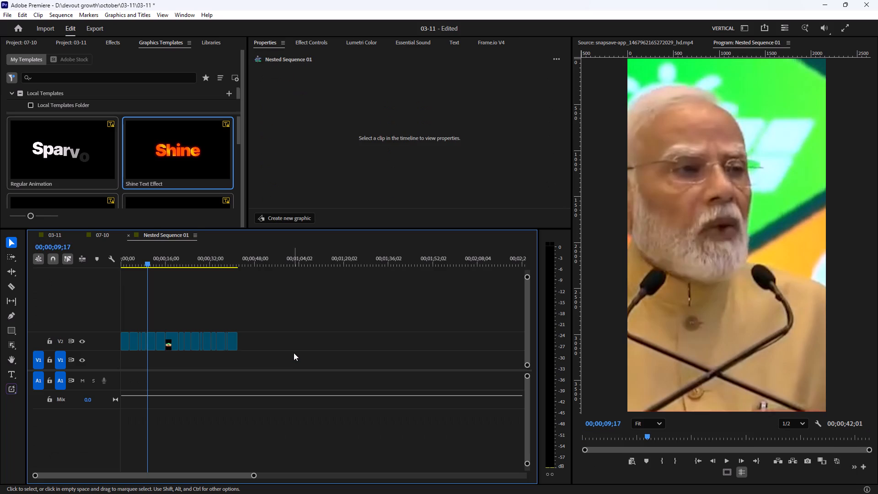
# On the nested clip starting at 00;00;09;10, set Position X to 1064 at its first frame and enable Position keyframing.
pyautogui.write('====')
pyautogui.click(332, 347)
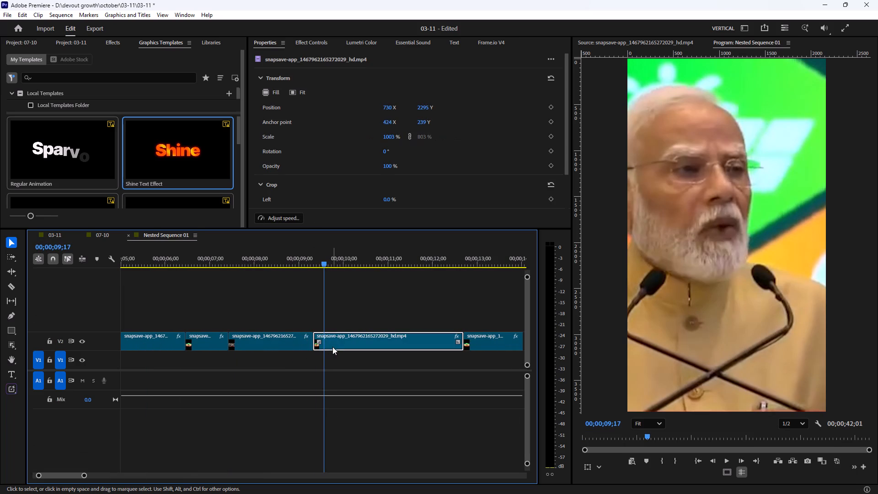
pyautogui.moveTo(324, 256); pyautogui.dragTo(309, 263)
pyautogui.press('space')
pyautogui.press('space')
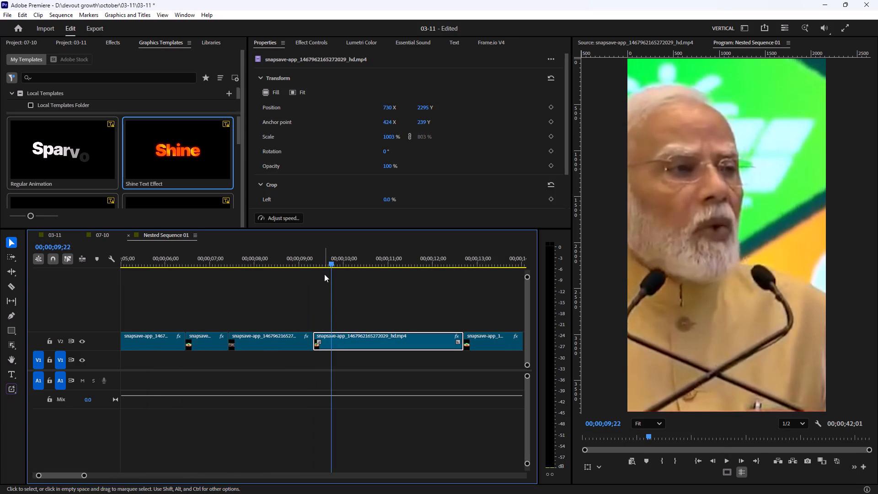
pyautogui.click(314, 43)
pyautogui.moveTo(396, 59); pyautogui.dragTo(336, 76)
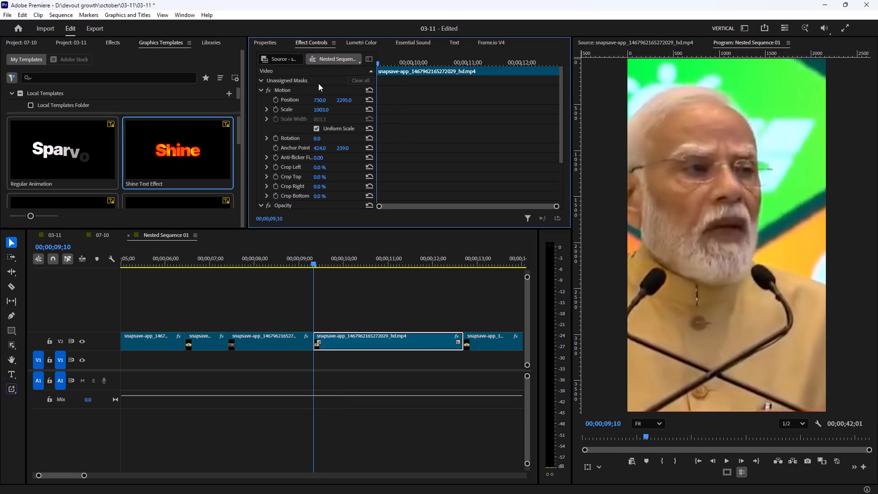
pyautogui.moveTo(318, 98); pyautogui.dragTo(358, 101)
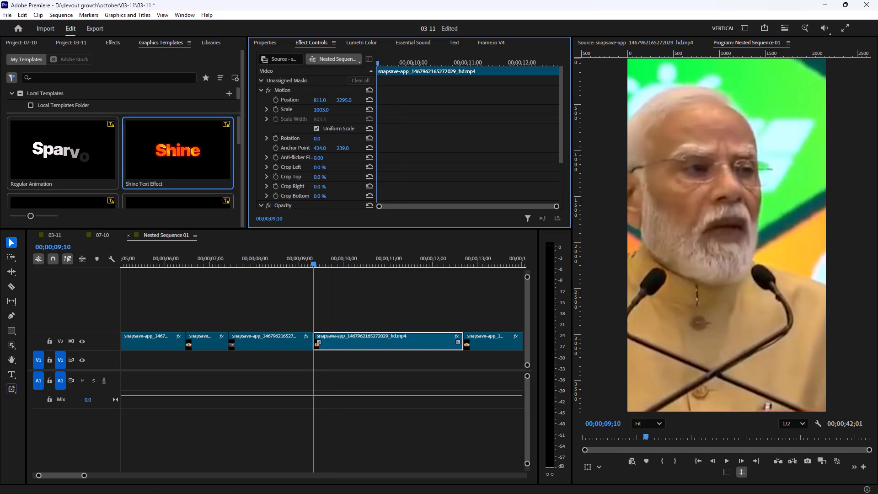
pyautogui.moveTo(358, 101); pyautogui.dragTo(472, 102)
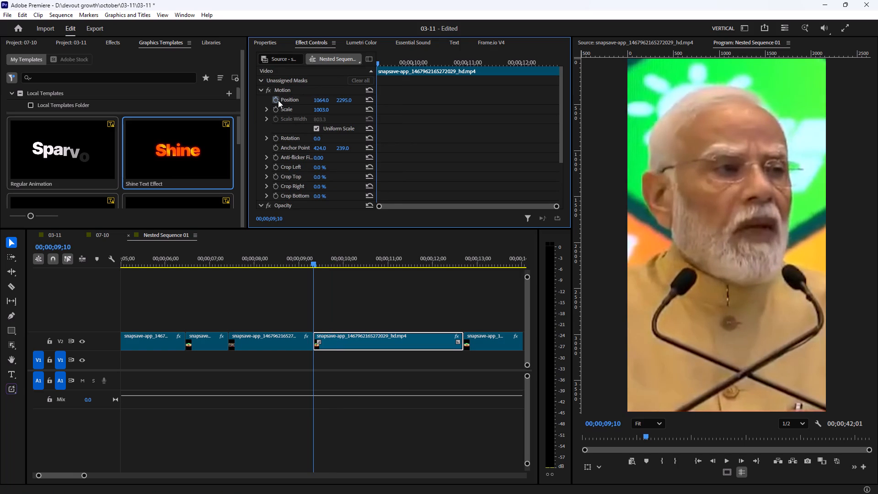
pyautogui.click(278, 100)
# Keyframe the clip's Position X at about 1355 at 00;00;09;29 and 1468 at 00;00;10;17 to follow the speaker.
pyautogui.press('space')
pyautogui.press('space')
pyautogui.moveTo(320, 98); pyautogui.dragTo(434, 98)
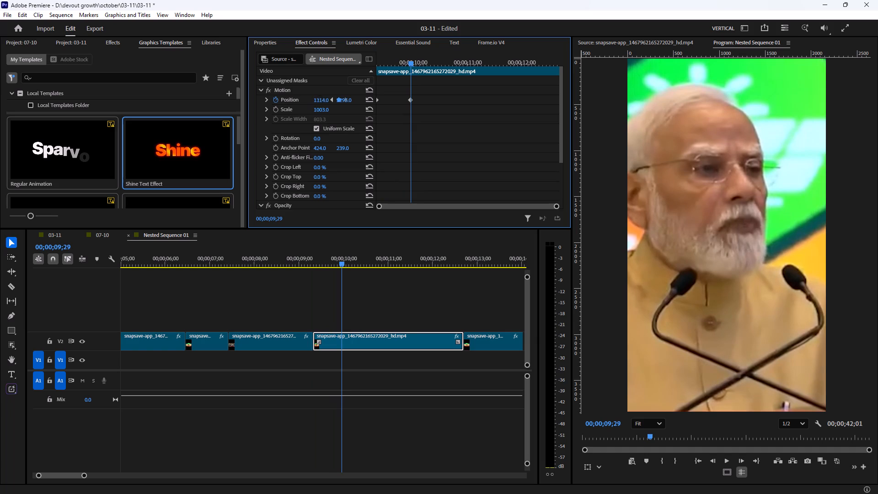
pyautogui.moveTo(434, 98); pyautogui.dragTo(453, 102)
pyautogui.press('space')
pyautogui.press('space')
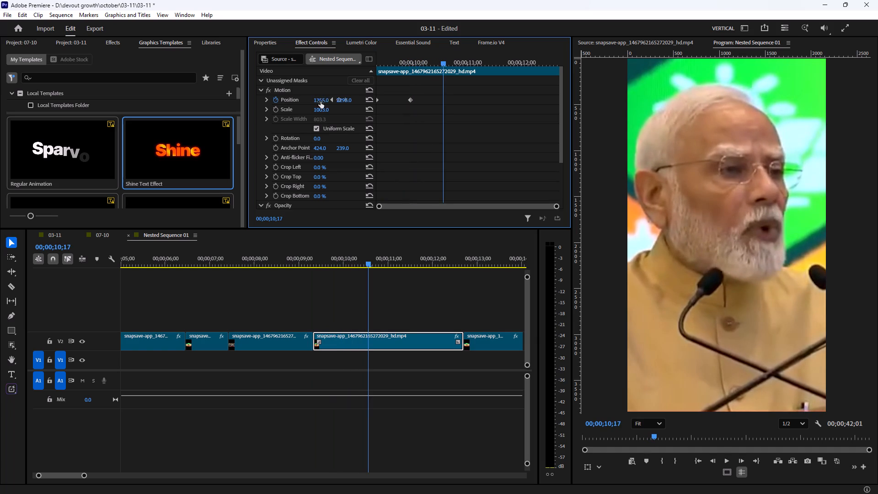
pyautogui.moveTo(320, 101); pyautogui.dragTo(371, 100)
# Review the rest of the clip's motion and add a Position X keyframe of about 1335 at 00;00;11;27.
pyautogui.press('space')
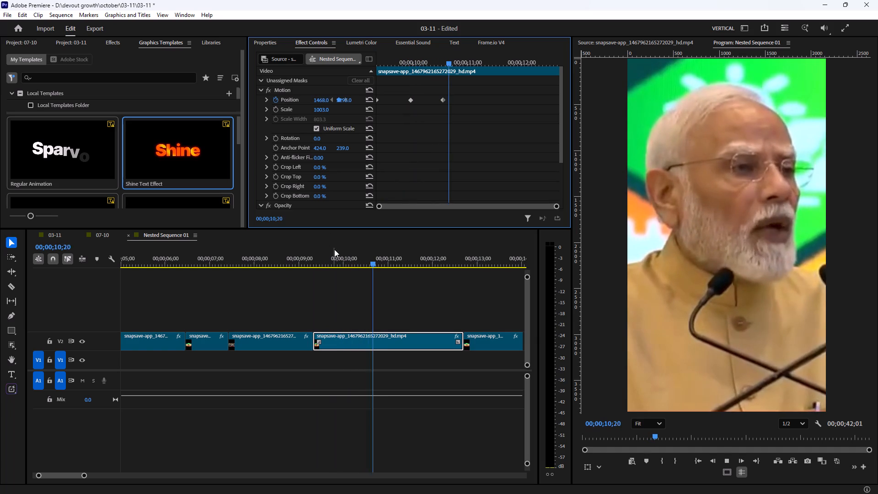
pyautogui.press('space')
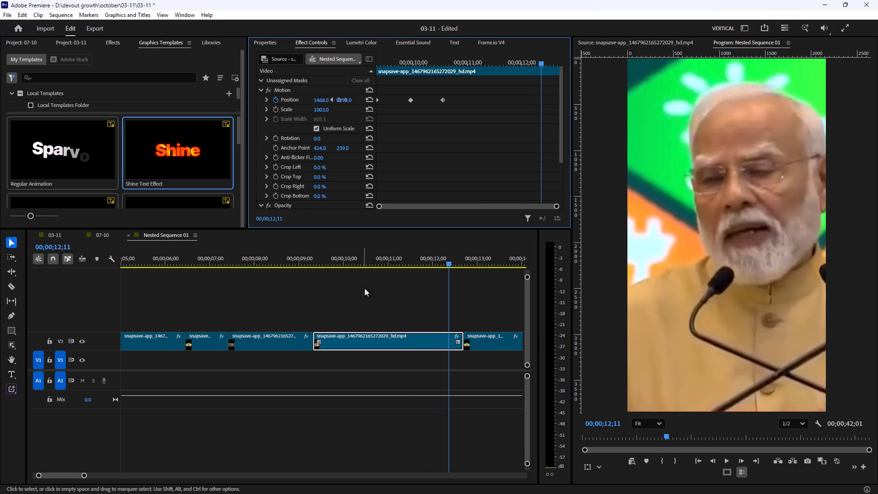
pyautogui.click(519, 60)
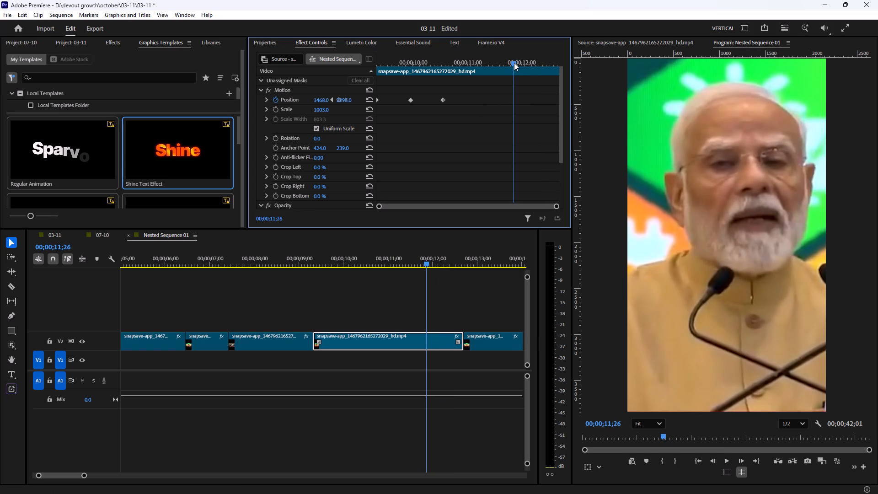
pyautogui.moveTo(516, 61); pyautogui.dragTo(487, 71)
pyautogui.press('space')
pyautogui.press('space')
pyautogui.press('space')
pyautogui.press('space')
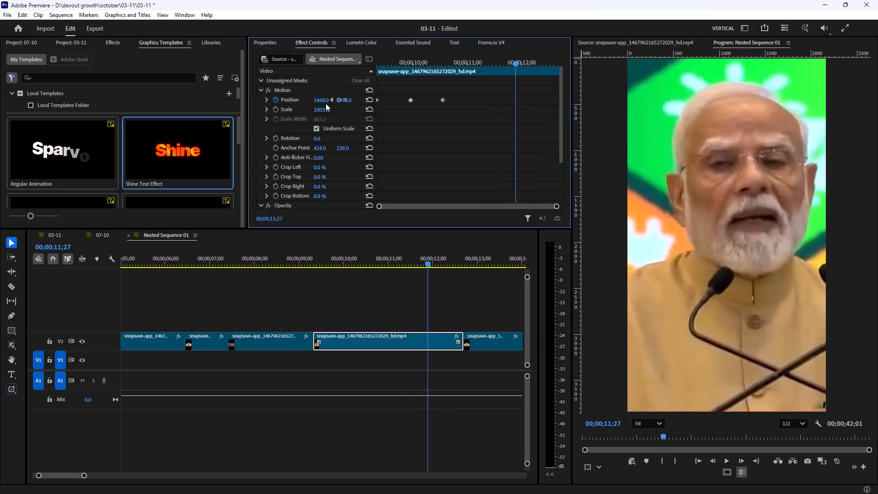
pyautogui.moveTo(320, 100); pyautogui.dragTo(259, 115)
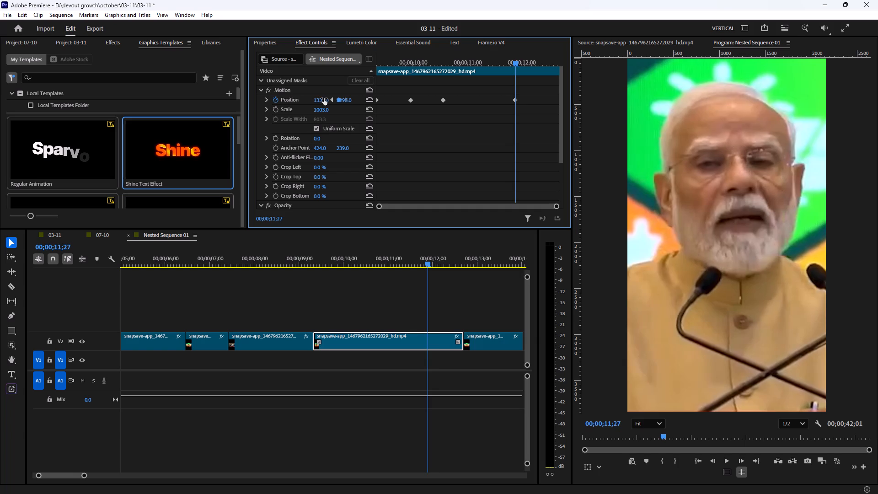
# Add a Position X keyframe of 1110 at 00;00;12;15 and move it to the end of the clip.
pyautogui.press('space')
pyautogui.press('space')
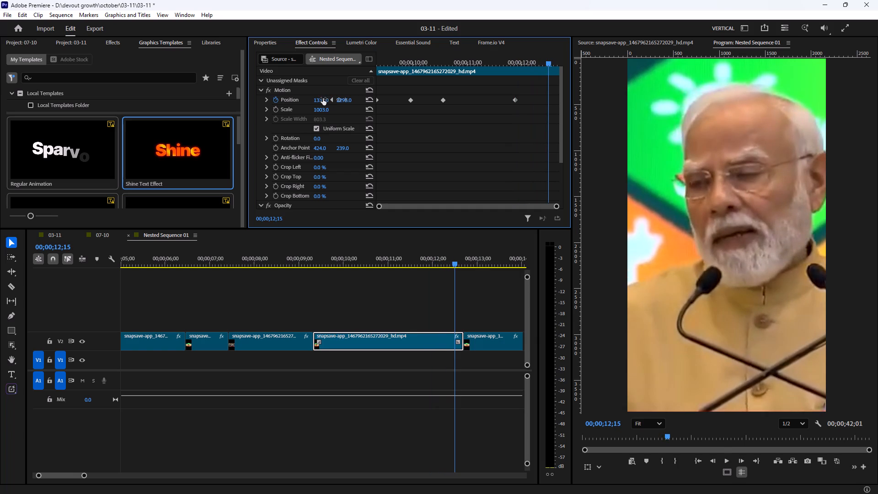
pyautogui.moveTo(323, 98); pyautogui.dragTo(222, 126)
pyautogui.press('space')
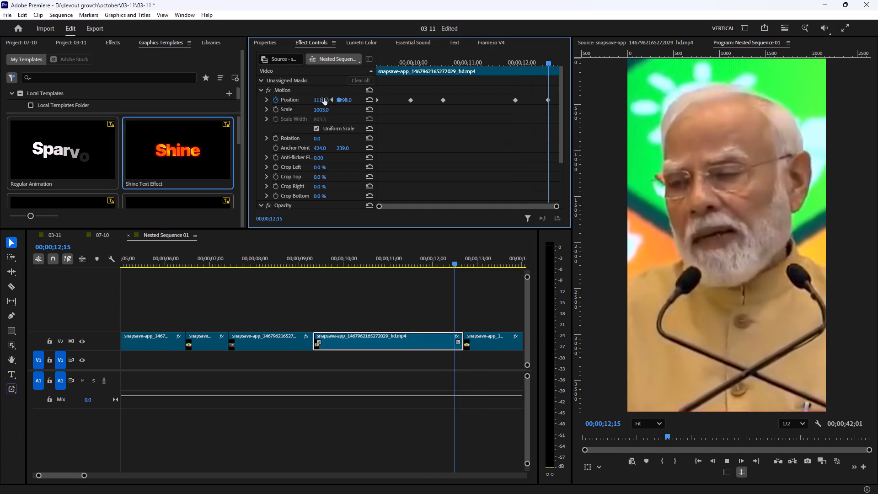
pyautogui.press('space')
pyautogui.moveTo(548, 99); pyautogui.dragTo(550, 100)
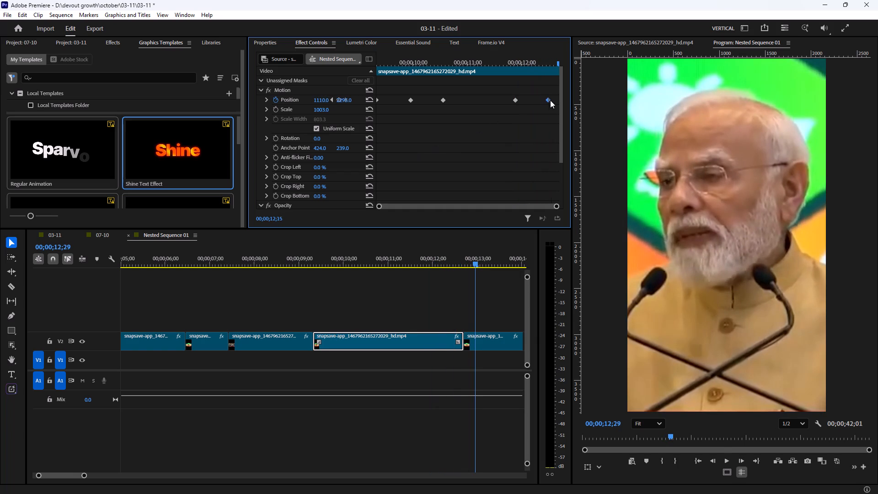
pyautogui.moveTo(550, 100); pyautogui.dragTo(557, 104)
# Check the keyframed reframing by playing from about 9 s in Nested Sequence 01, and again in the 03-11 sequence.
pyautogui.moveTo(311, 257); pyautogui.dragTo(293, 261)
pyautogui.press('space')
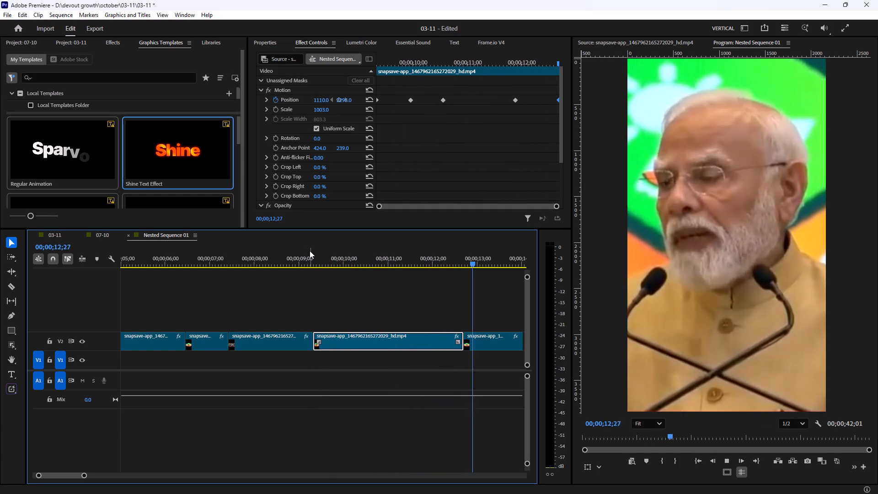
pyautogui.press('space')
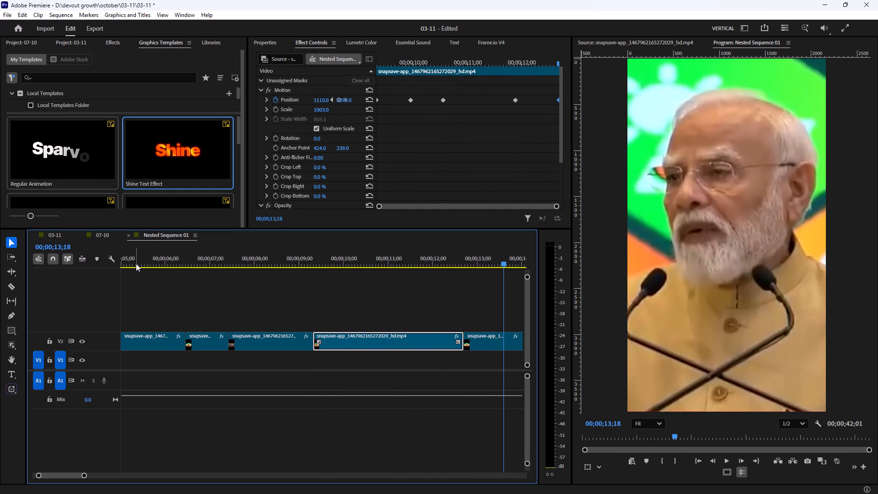
pyautogui.click(59, 232)
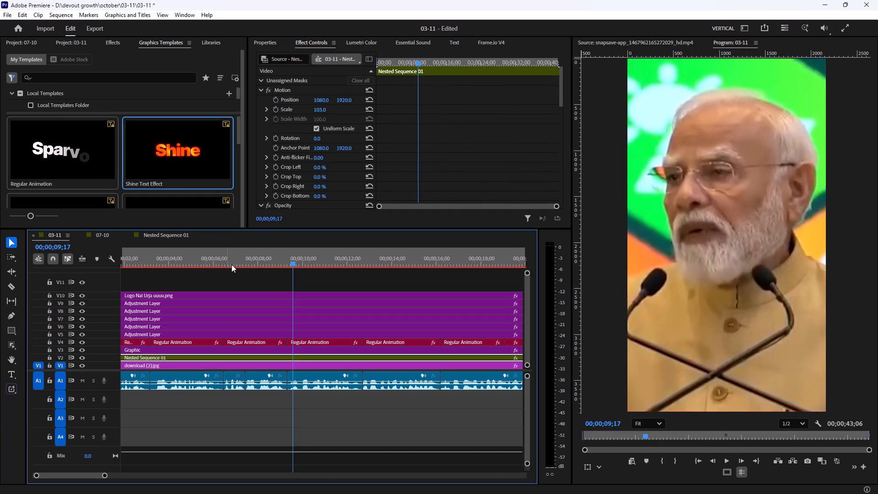
pyautogui.moveTo(279, 257); pyautogui.dragTo(265, 258)
pyautogui.press('space')
pyautogui.click(297, 276)
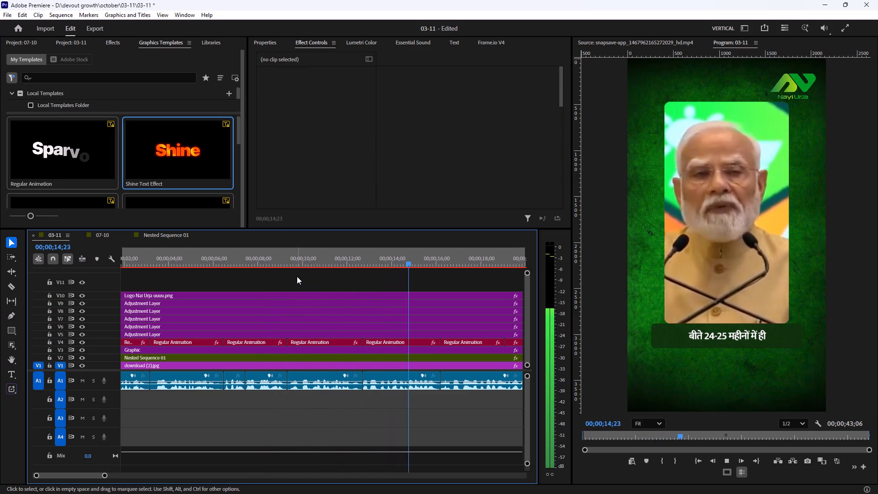
pyautogui.press('space')
# Render the 03-11 sequence from In to Out.
pyautogui.write('--')
pyautogui.click(52, 14)
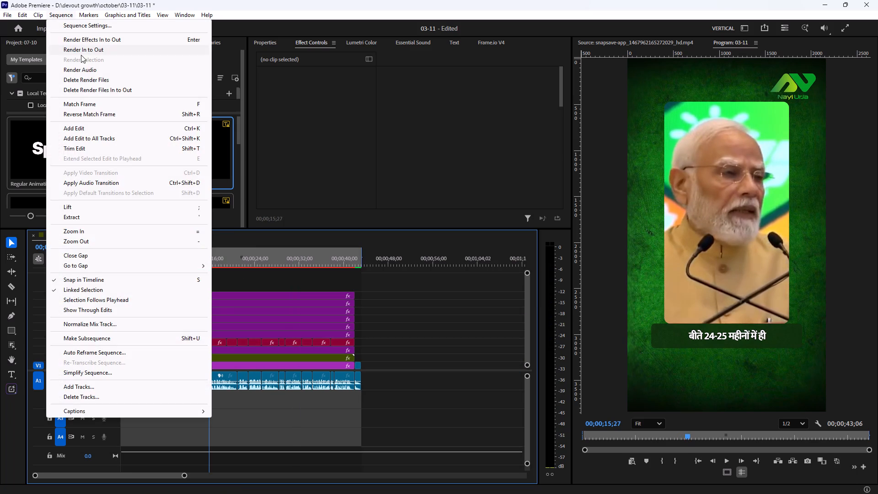
pyautogui.click(85, 52)
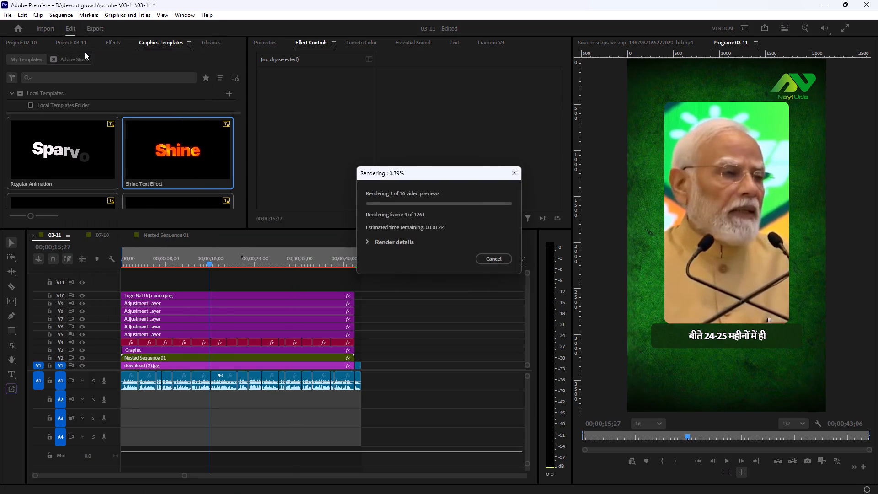
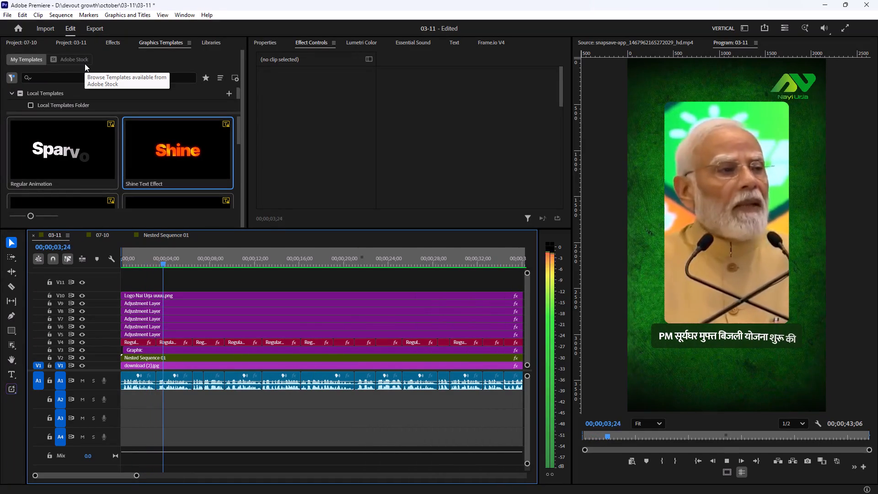
# Play the rendered 03-11 sequence on from about 3 s to check the speaker framing and captions.
pyautogui.press('space')
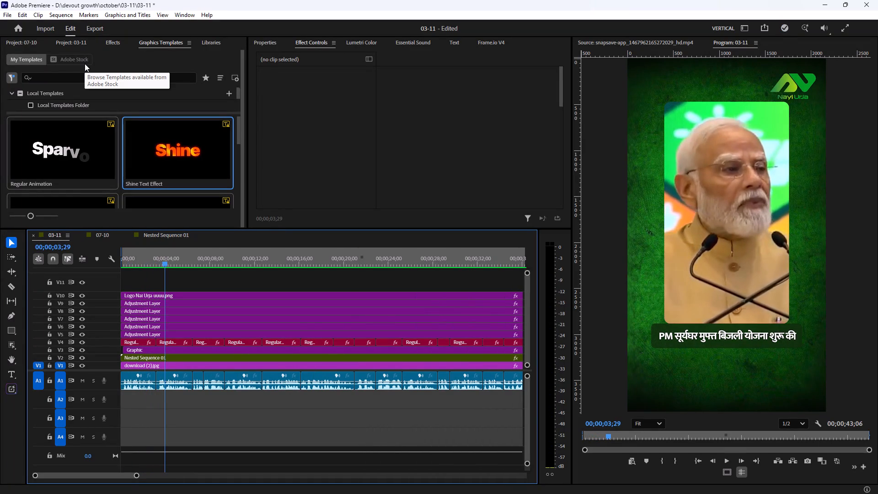
pyautogui.press('space')
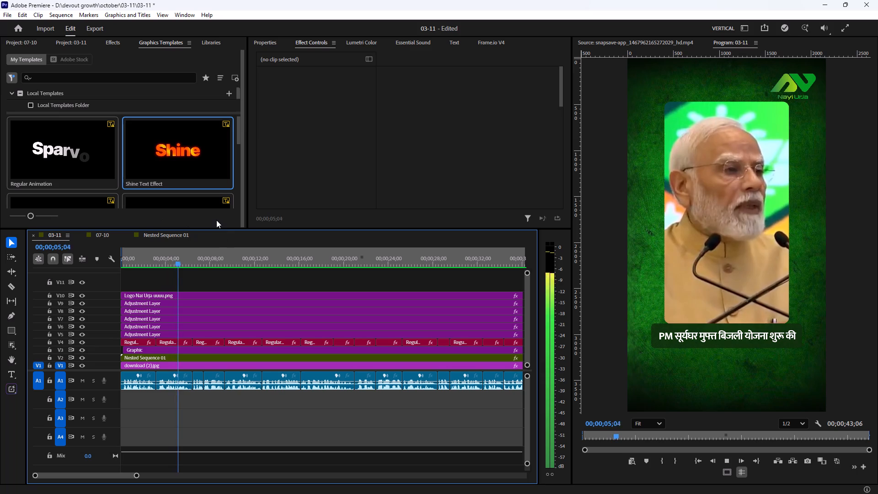
pyautogui.press('space')
pyautogui.moveTo(166, 259); pyautogui.dragTo(87, 270)
pyautogui.press('space')
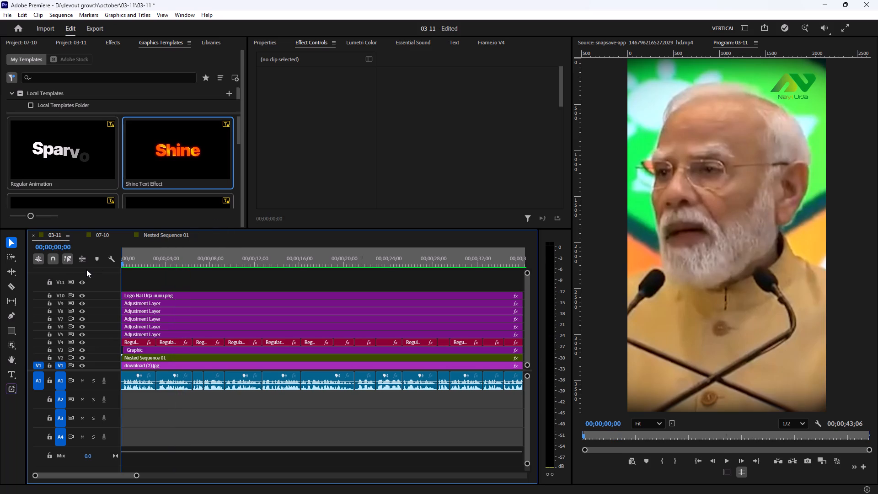
pyautogui.press('space')
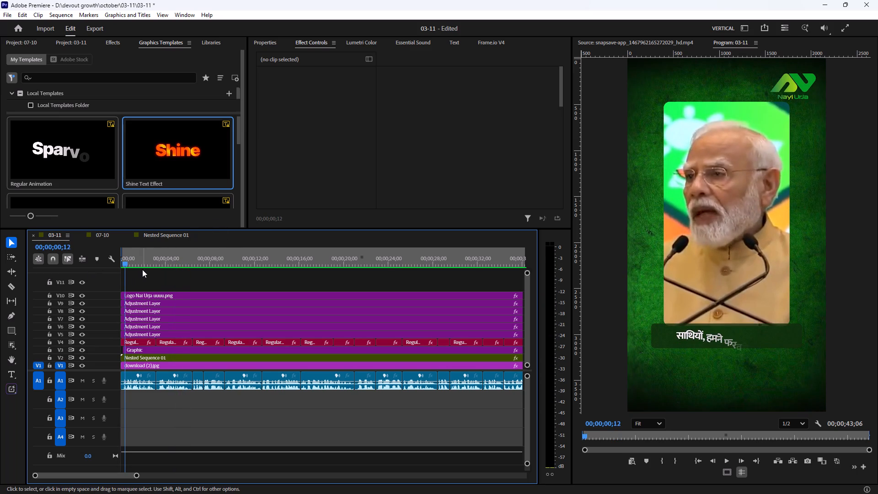
pyautogui.press('space')
pyautogui.press('space')
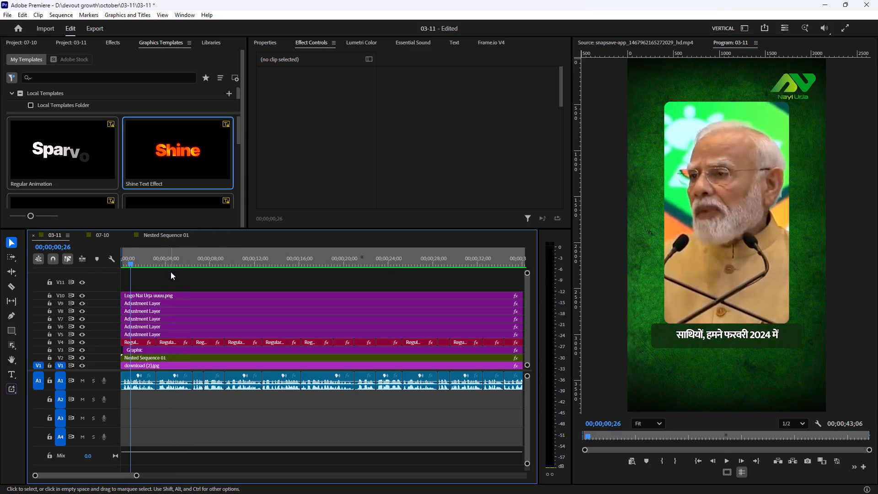
pyautogui.press('shift+super+s')
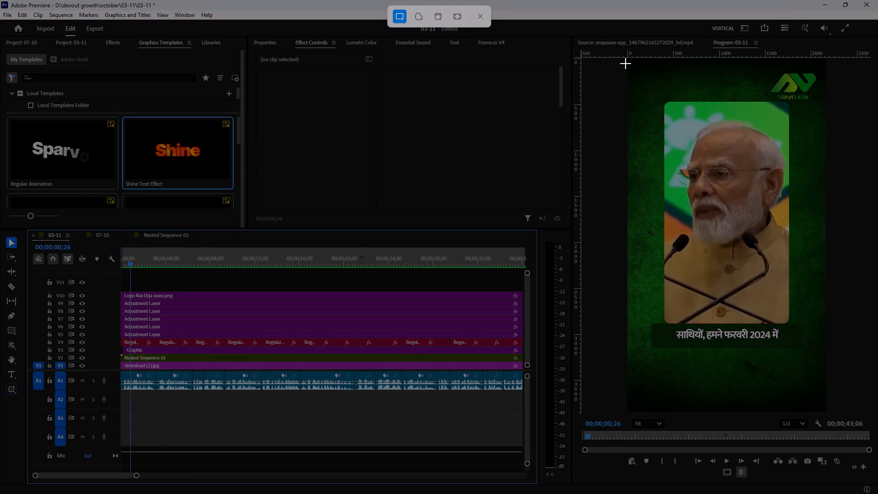
pyautogui.moveTo(626, 59); pyautogui.dragTo(828, 400)
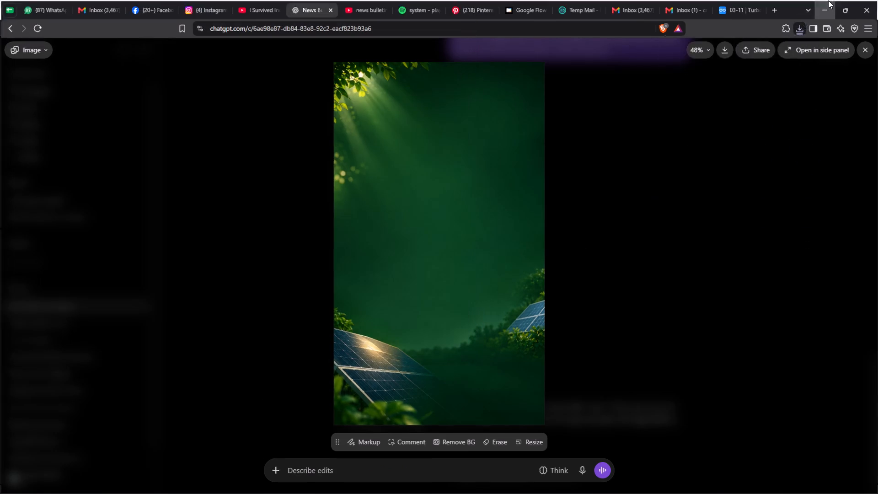
pyautogui.click(30, 38)
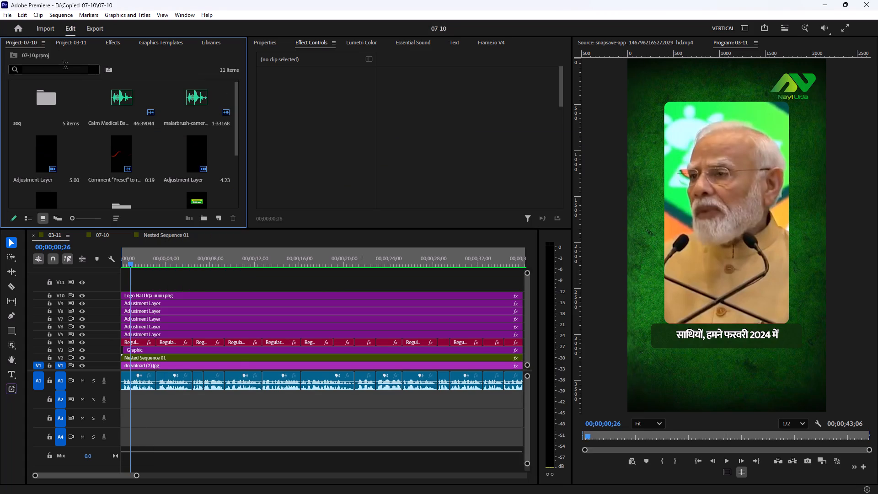
pyautogui.click(43, 42)
pyautogui.click(67, 43)
pyautogui.doubleClick(128, 188)
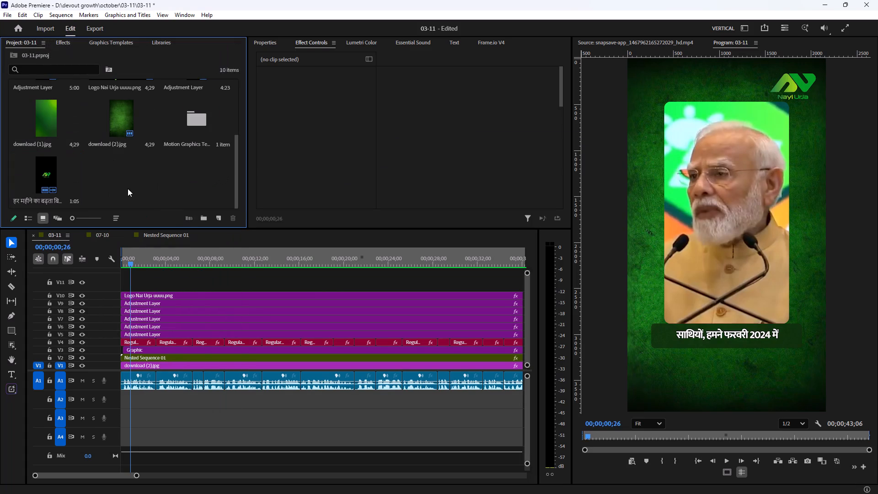
pyautogui.doubleClick(294, 103)
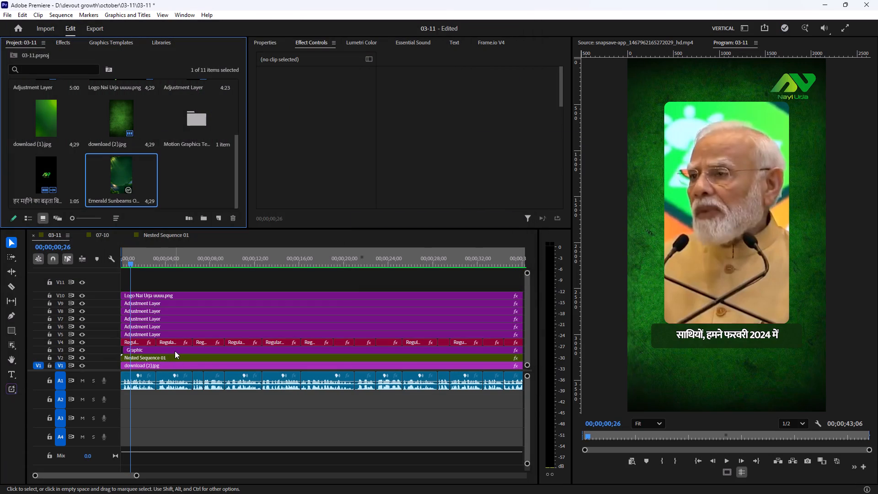
# Replace the download (2).jpg background on V1 with the Emerald Sunbeams image, placed at the start of the sequence.
pyautogui.click(177, 365)
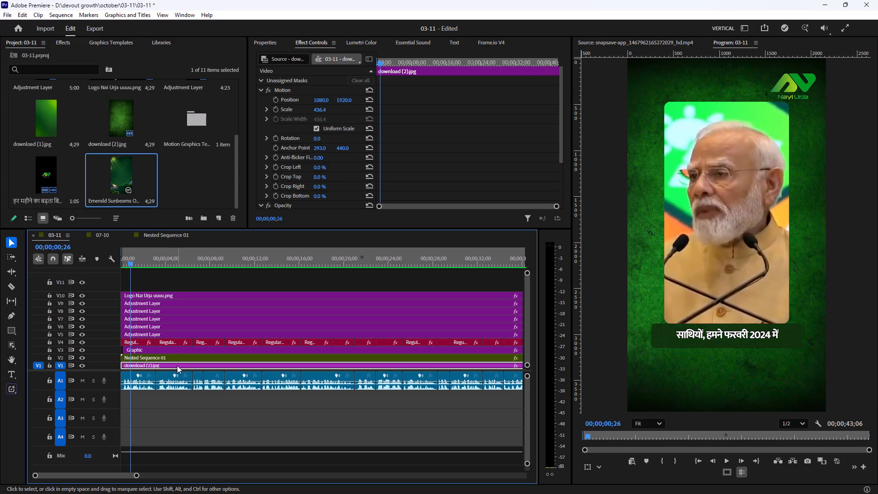
pyautogui.press('Delete')
pyautogui.moveTo(120, 178); pyautogui.dragTo(209, 247)
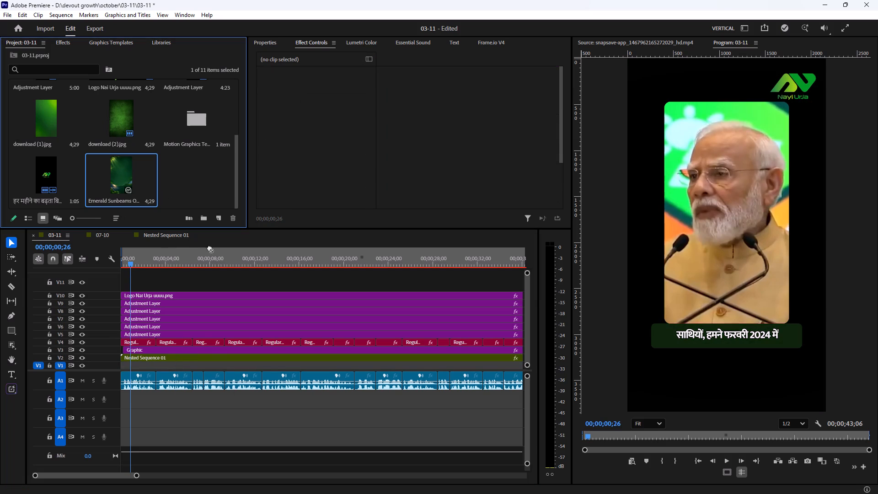
pyautogui.moveTo(209, 247); pyautogui.dragTo(118, 366)
# Scale the Emerald Sunbeams background clip with Fill so that it covers the whole vertical frame.
pyautogui.click(132, 365)
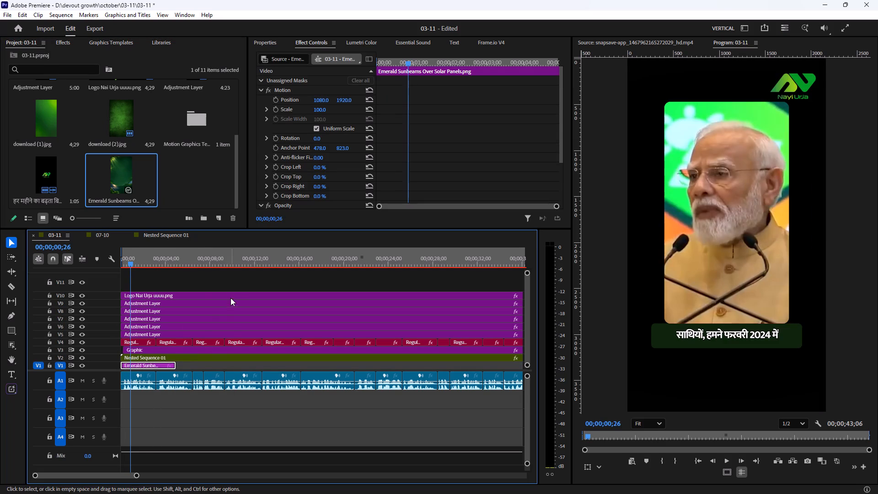
pyautogui.click(262, 43)
pyautogui.click(268, 94)
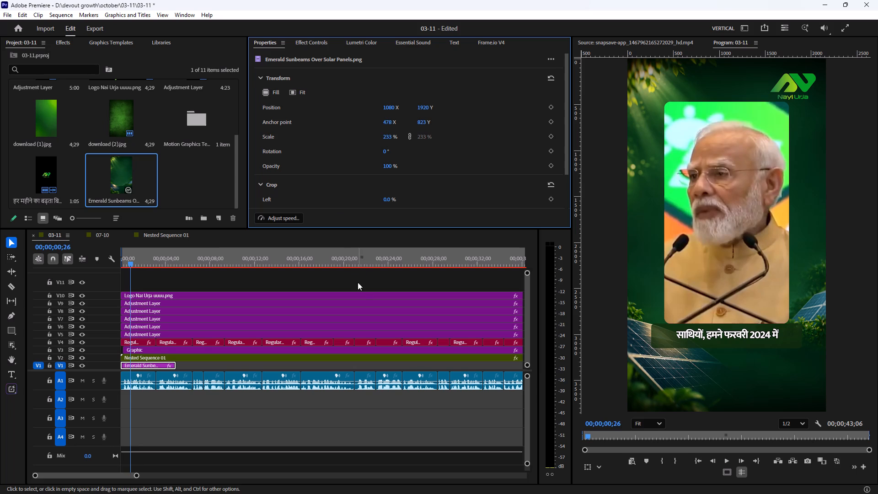
# Extend the Emerald Sunbeams background clip on V1 to the end of the video layers above it.
pyautogui.click(144, 256)
pyautogui.press('-')
pyautogui.moveTo(151, 366); pyautogui.dragTo(152, 367)
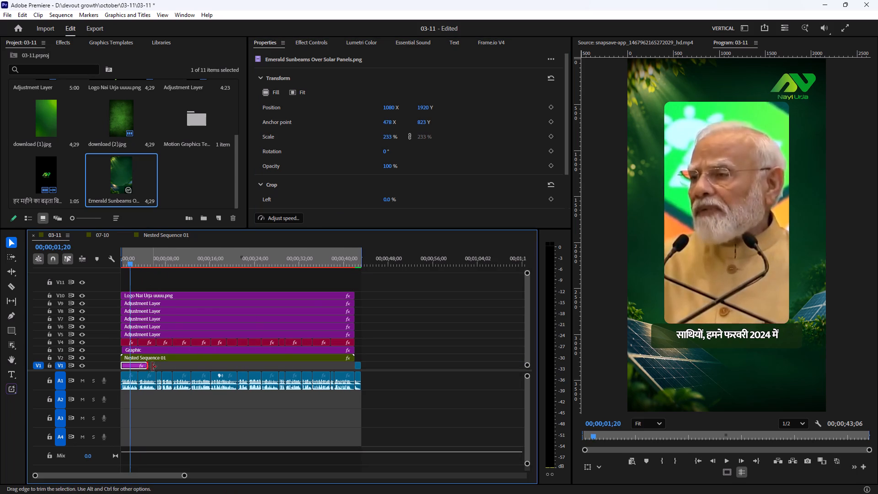
pyautogui.moveTo(152, 367); pyautogui.dragTo(359, 376)
# Select Shape 01 in the caption box graphic on V3 and inspect its fill and stroke settings.
pyautogui.write('==')
pyautogui.press('=')
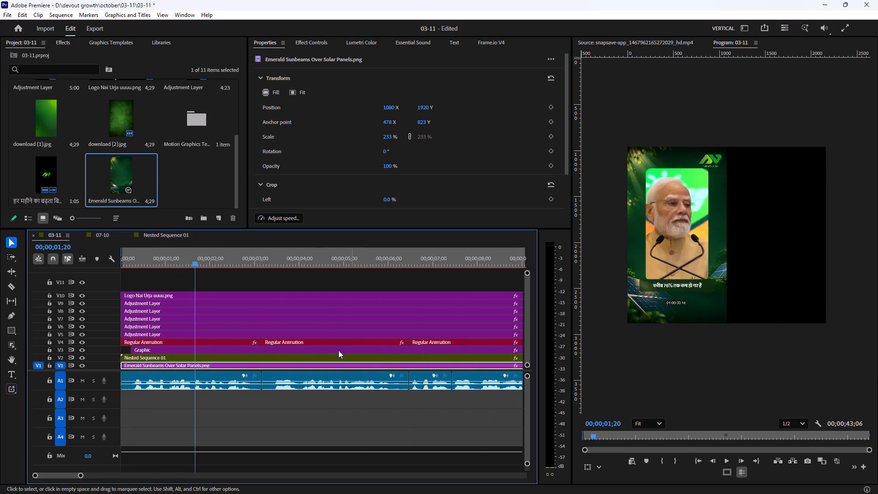
pyautogui.click(222, 350)
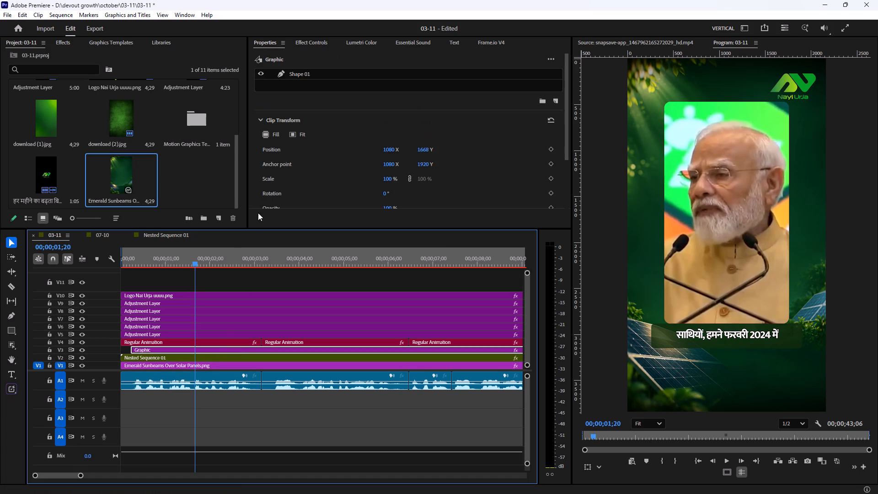
pyautogui.click(316, 77)
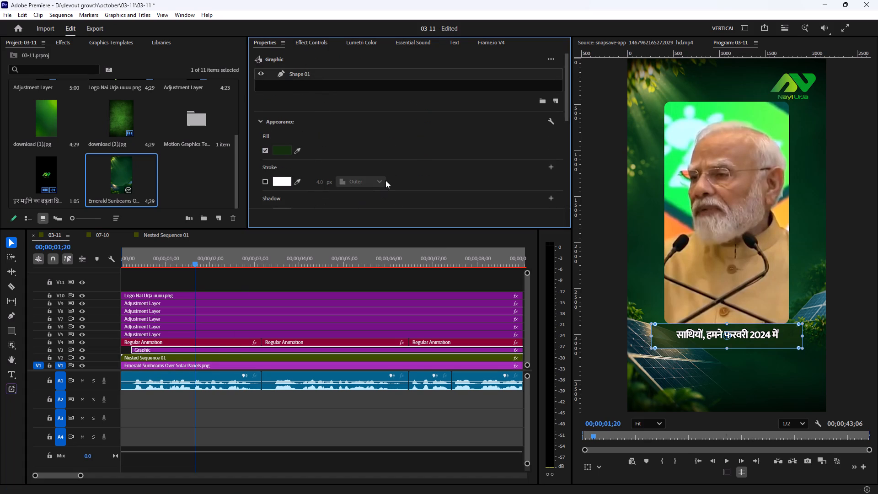
# Play the sequence from about 3 seconds to review the captions and speaker framing over the solar background.
pyautogui.moveTo(185, 263); pyautogui.dragTo(261, 265)
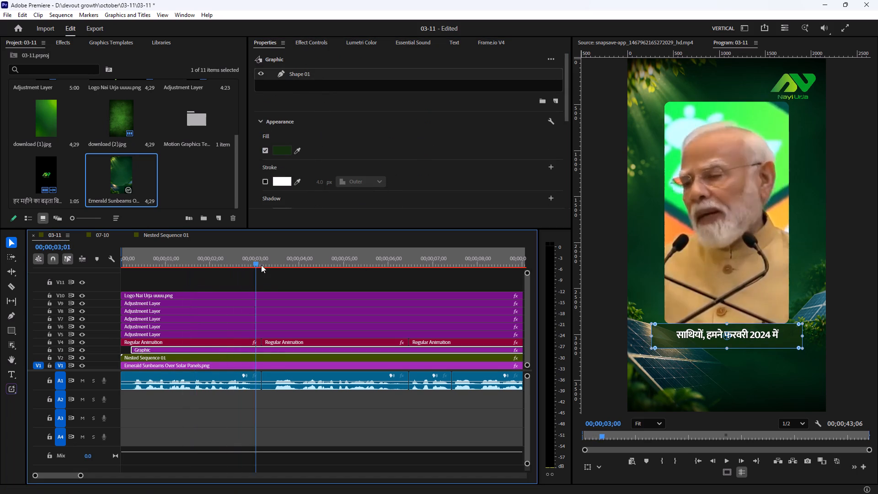
pyautogui.moveTo(261, 265); pyautogui.dragTo(281, 268)
pyautogui.click(332, 283)
pyautogui.press('space')
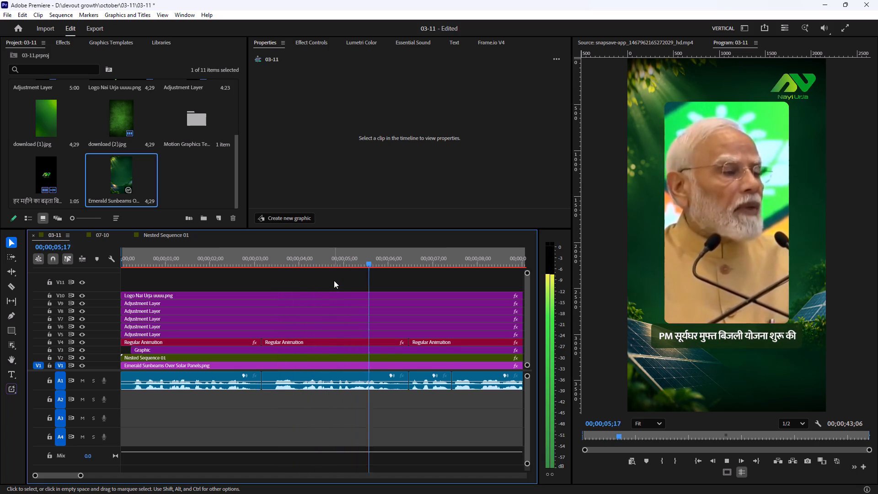
pyautogui.press('space')
pyautogui.press('space')
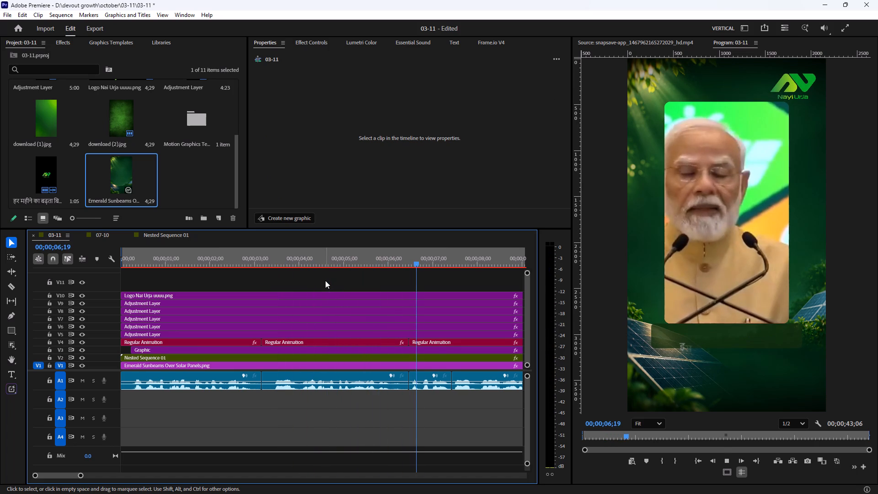
pyautogui.press('space')
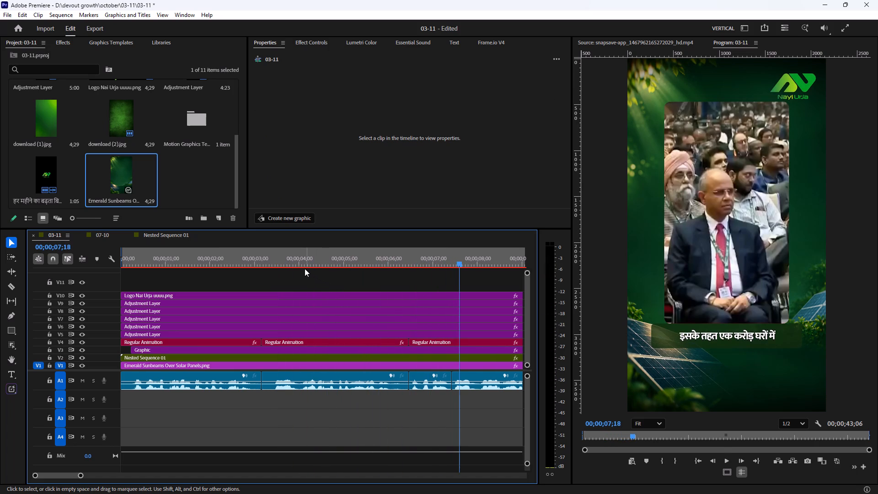
# Render the 03-11 sequence from In to Out for preview.
pyautogui.moveTo(280, 254); pyautogui.dragTo(263, 255)
pyautogui.write('---')
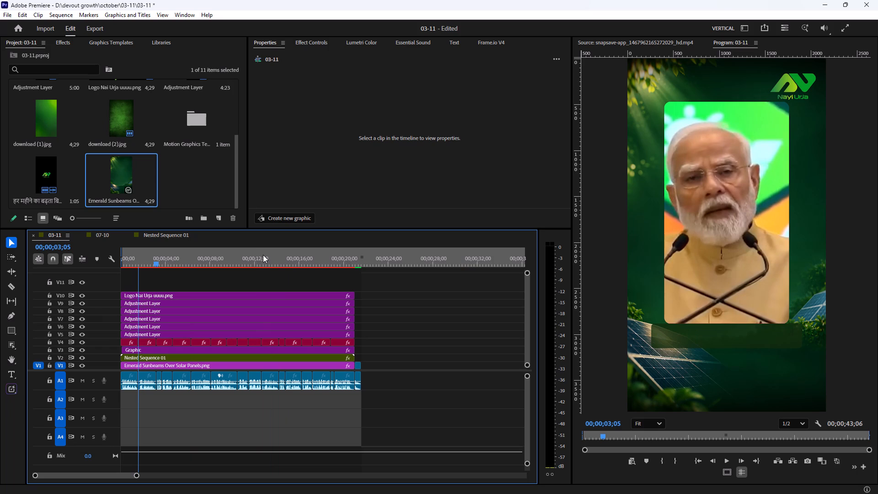
pyautogui.click(49, 14)
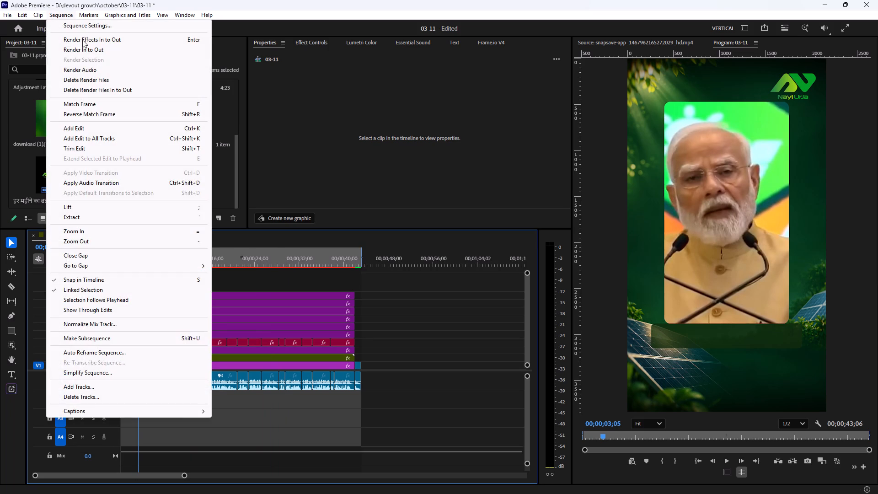
pyautogui.click(86, 49)
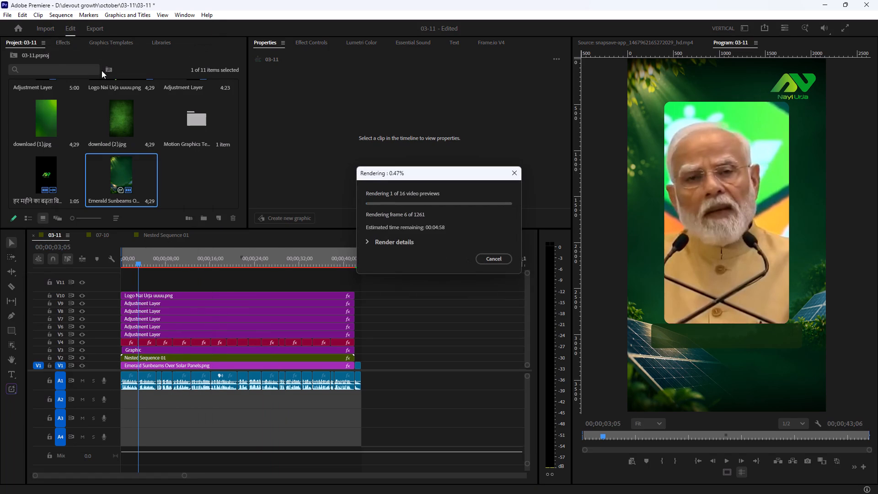
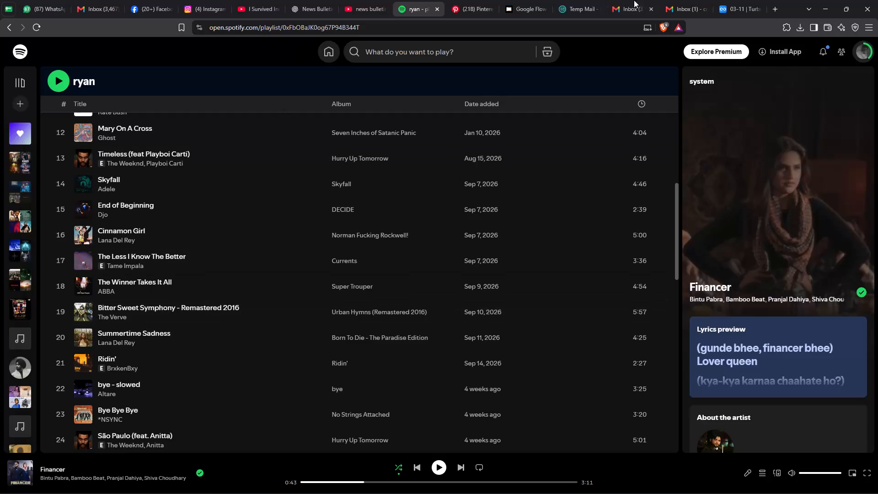
# Switch from the Spotify playlist in the browser back to Premiere Pro to check the 03-11 preview render.
pyautogui.click(828, 0)
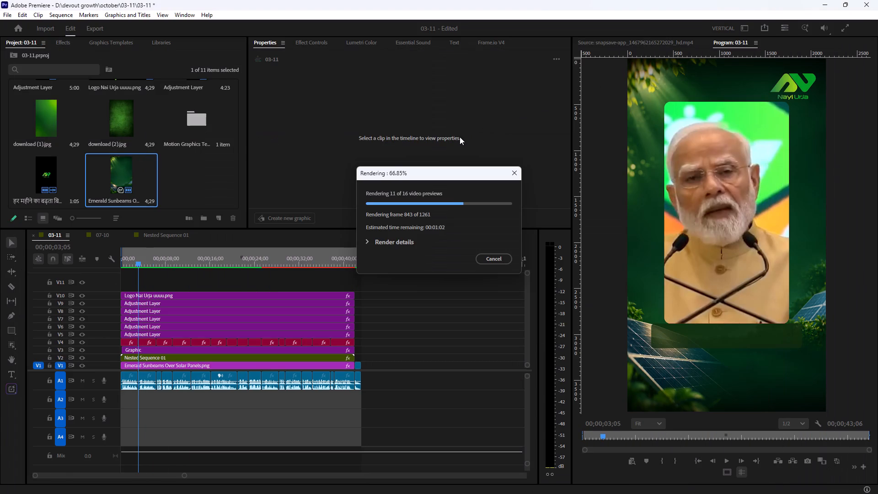
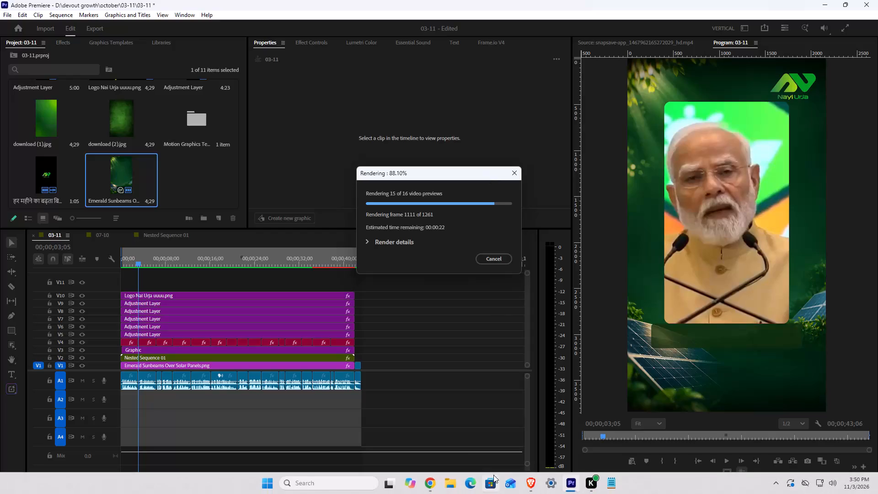
# Play "Bitter Sweet Symphony - Remastered 2016" from the Spotify playlist in Brave, and return to Premiere Pro.
pyautogui.click(530, 483)
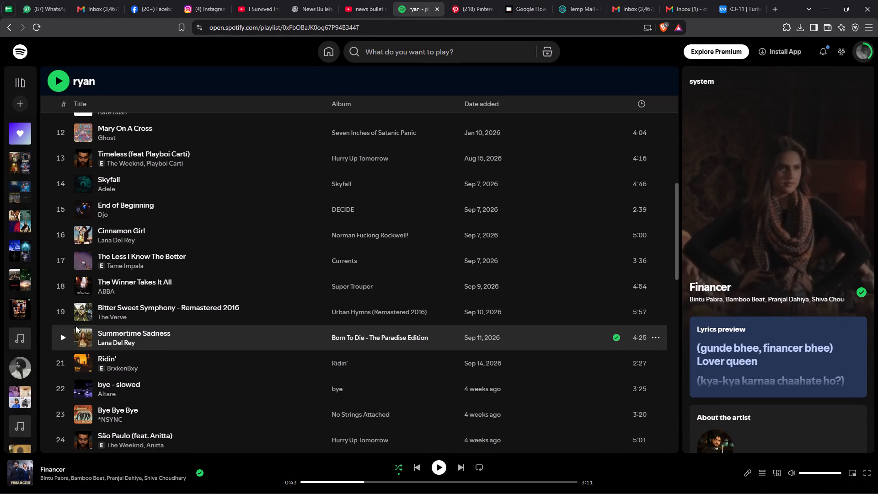
pyautogui.click(61, 310)
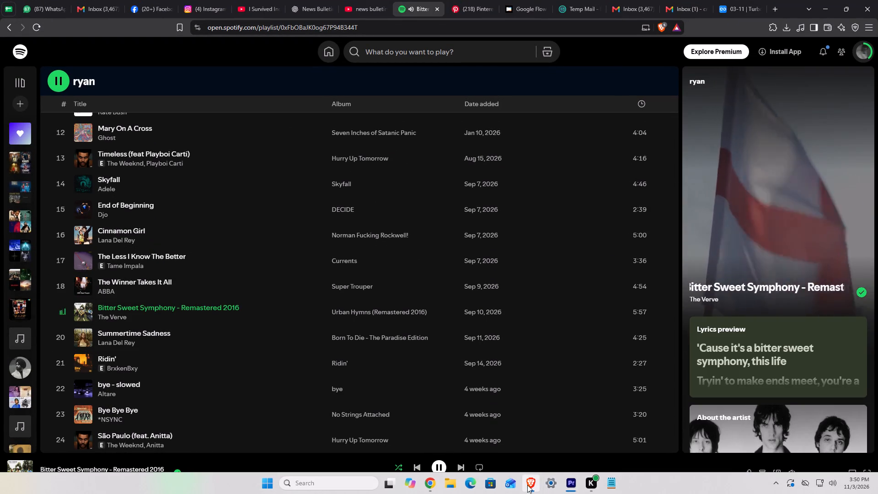
pyautogui.click(573, 484)
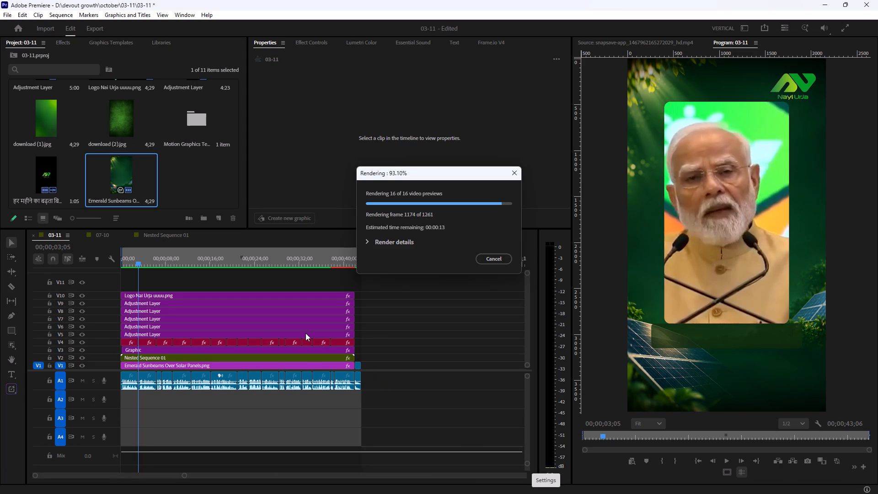
pyautogui.click(832, 486)
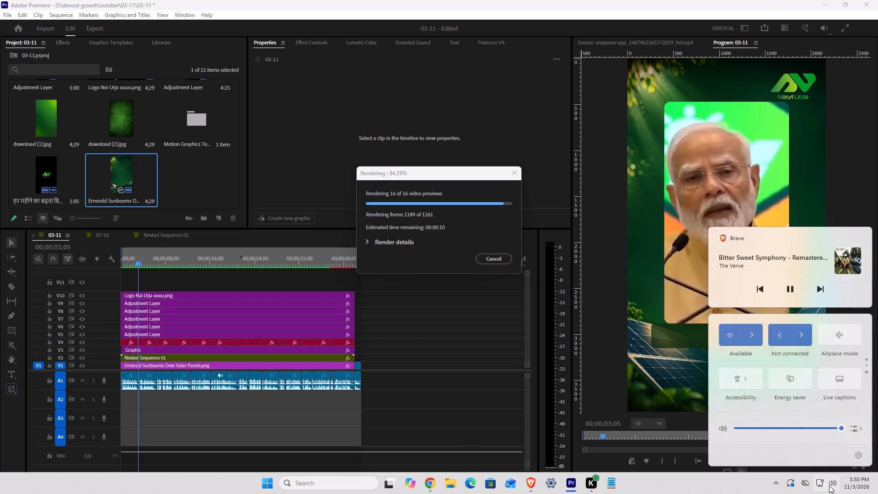
pyautogui.click(829, 485)
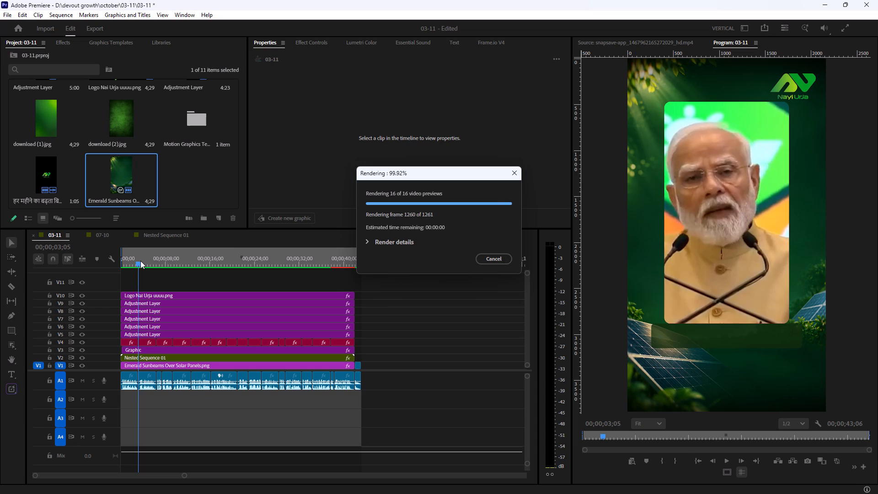
# Scrub through the rendered 03-11 sequence and play its opening seconds to review the captions and framing.
pyautogui.click(140, 261)
pyautogui.moveTo(142, 259); pyautogui.dragTo(147, 259)
pyautogui.moveTo(145, 260); pyautogui.dragTo(210, 259)
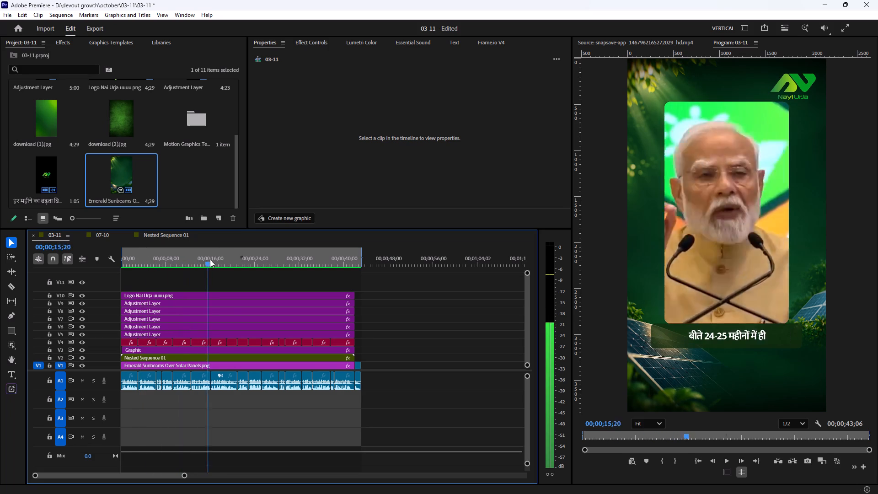
pyautogui.moveTo(210, 259); pyautogui.dragTo(328, 259)
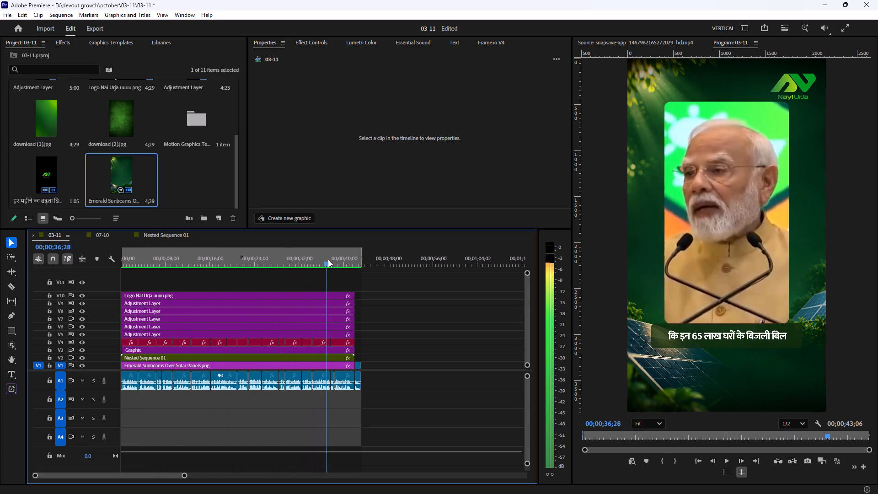
pyautogui.moveTo(328, 259); pyautogui.dragTo(73, 293)
pyautogui.press('space')
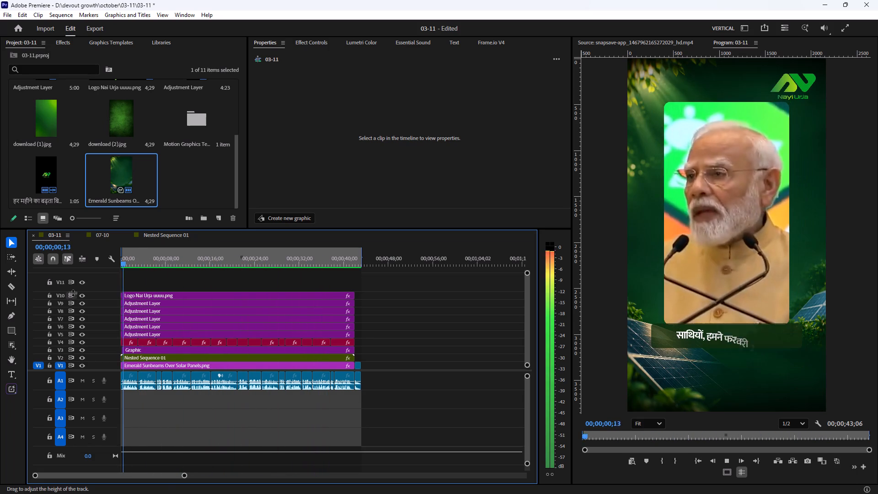
pyautogui.press('space')
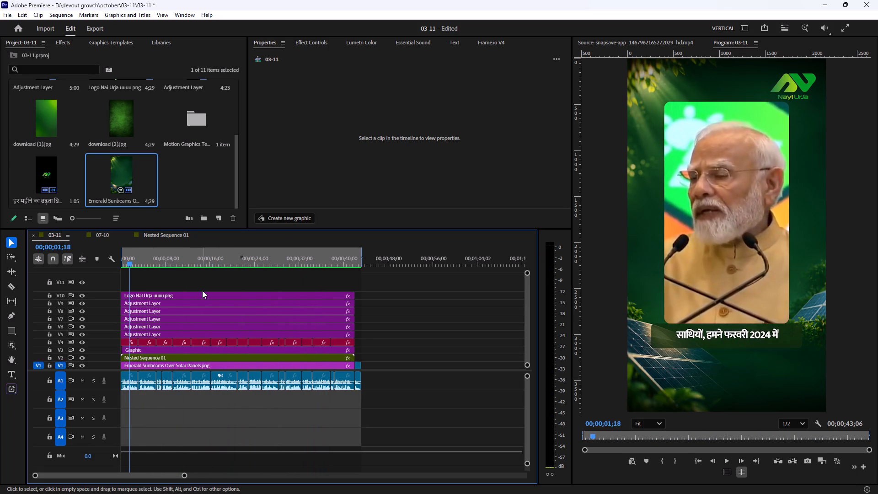
# Open the export settings for the 03-11 sequence and set the output format to H.264.
pyautogui.hotkey('ctrl', 'm')
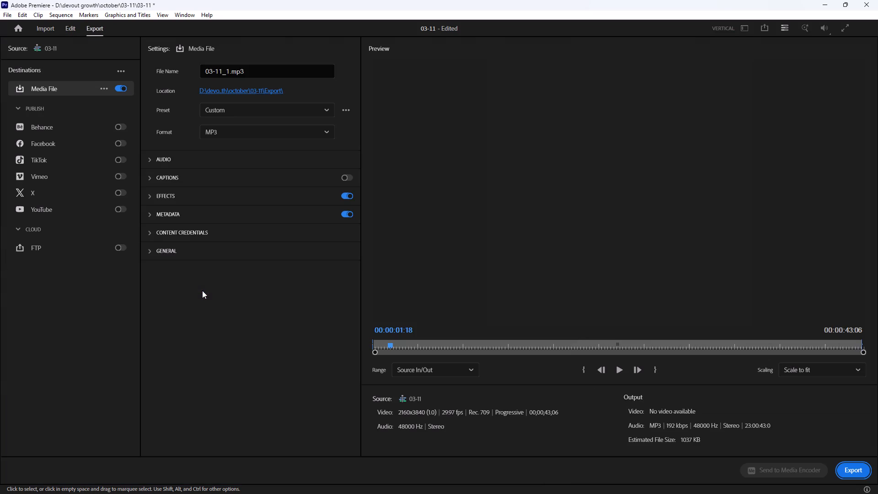
pyautogui.click(242, 132)
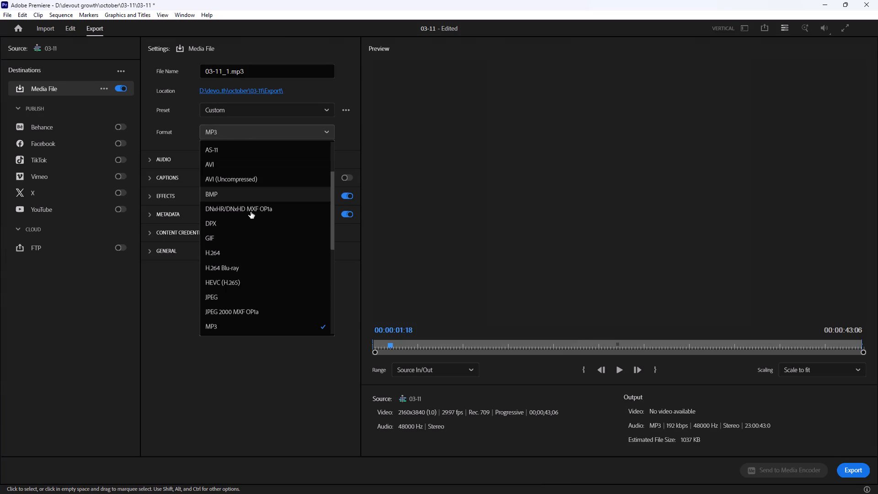
pyautogui.scroll(20, 244, 203)
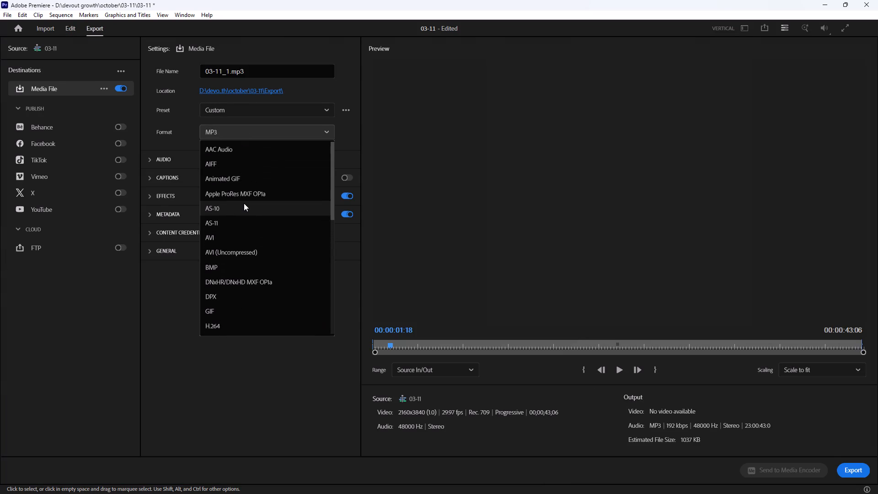
pyautogui.scroll(3, 244, 203)
pyautogui.scroll(-13, 244, 203)
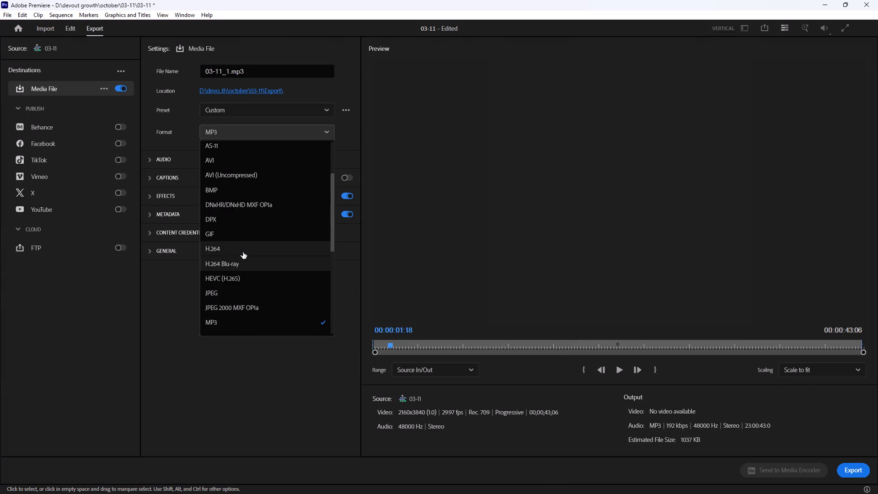
pyautogui.click(243, 249)
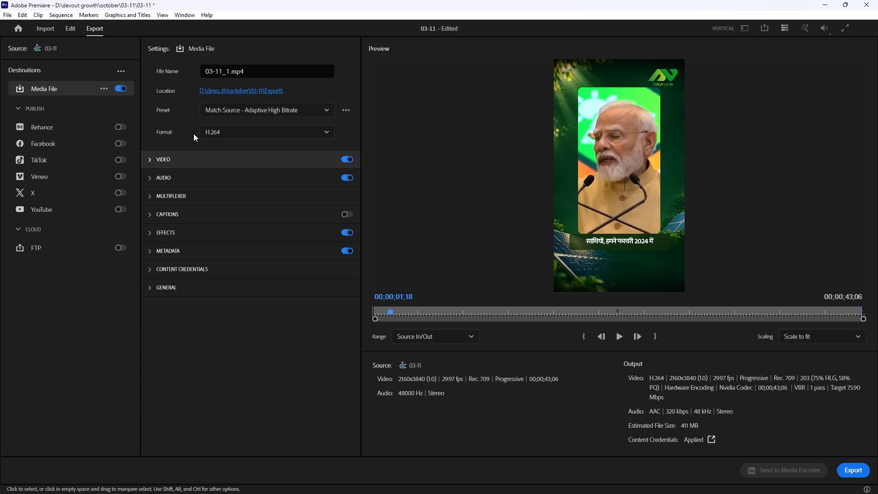
# Name the export file "nayi urja & modi jii".
pyautogui.moveTo(257, 72); pyautogui.dragTo(153, 92)
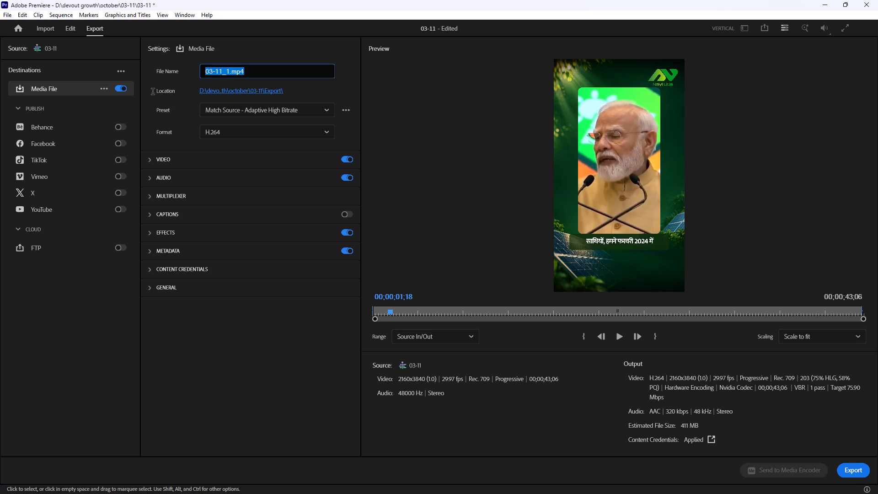
pyautogui.write('nayi')
pyautogui.press('space')
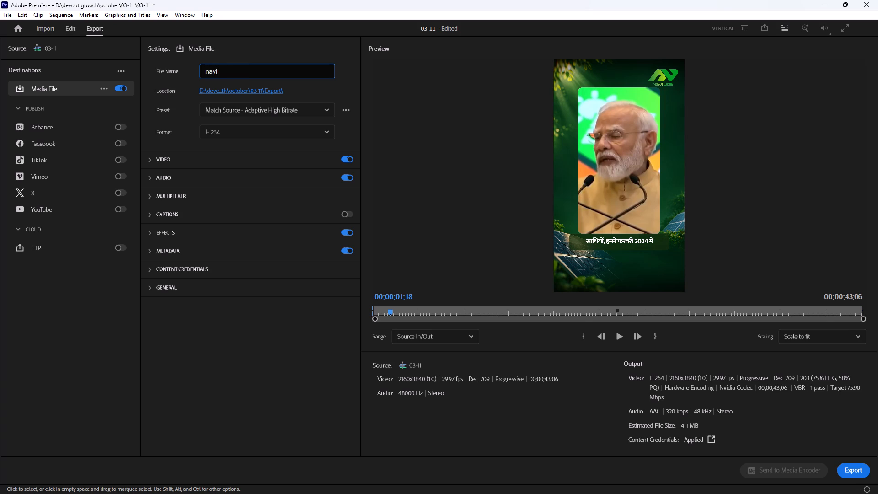
pyautogui.write('urja')
pyautogui.press('space')
pyautogui.write('with modi jii')
pyautogui.moveTo(243, 72); pyautogui.dragTo(233, 74)
pyautogui.press('BackSpace')
pyautogui.hotkey('shift', '&')
pyautogui.click(236, 361)
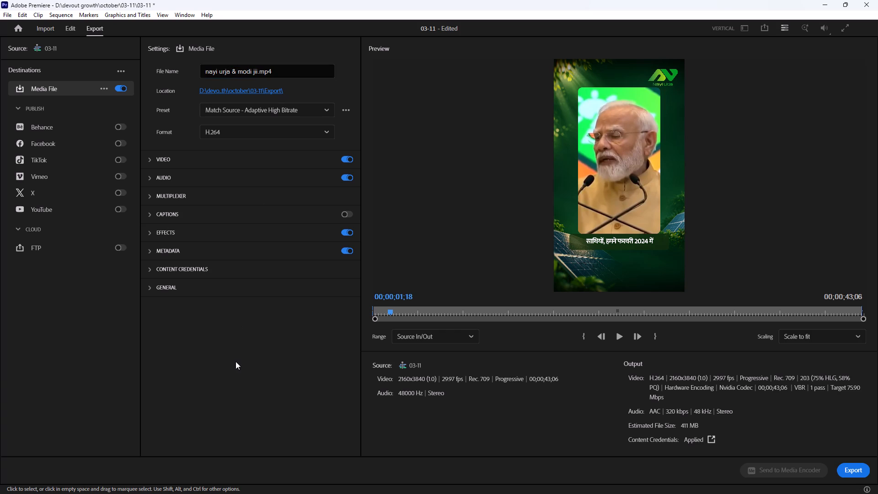
# Expand the full video encoding settings and set the target bitrate to 25 Mbps.
pyautogui.click(151, 164)
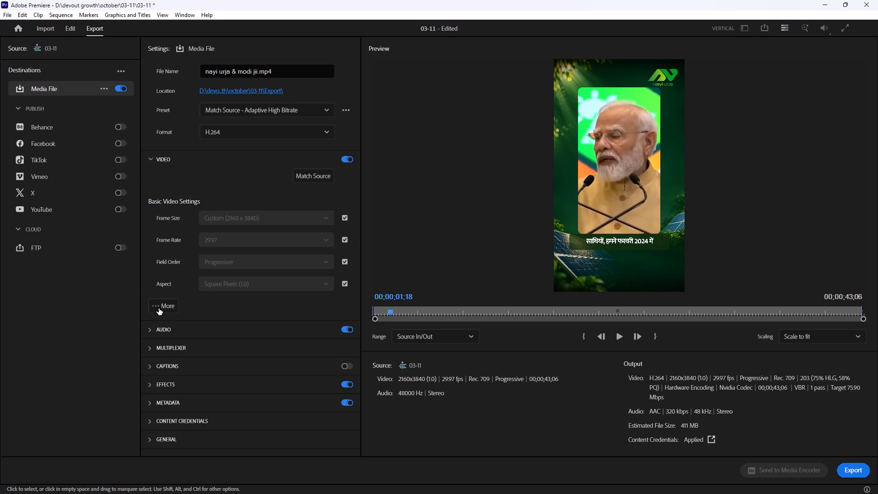
pyautogui.click(159, 306)
pyautogui.scroll(-6, 170, 269)
pyautogui.scroll(-18, 178, 373)
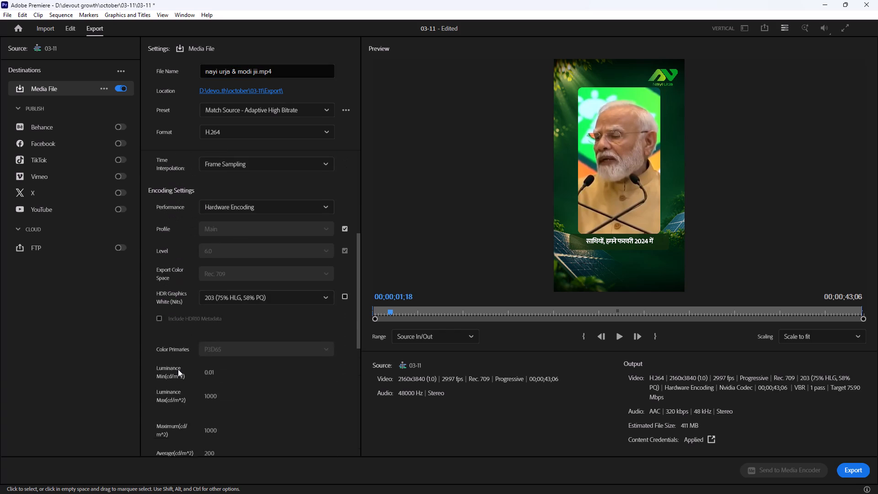
pyautogui.scroll(-16, 178, 369)
pyautogui.click(337, 376)
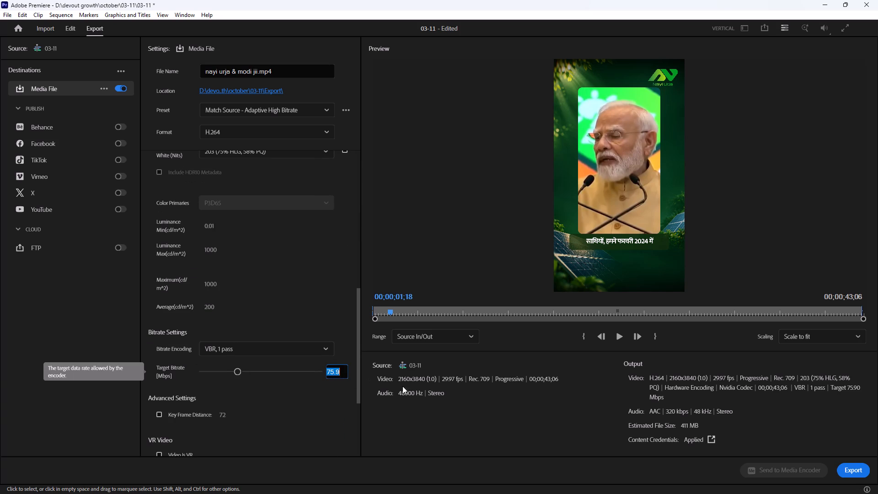
pyautogui.write('25')
pyautogui.press('Return')
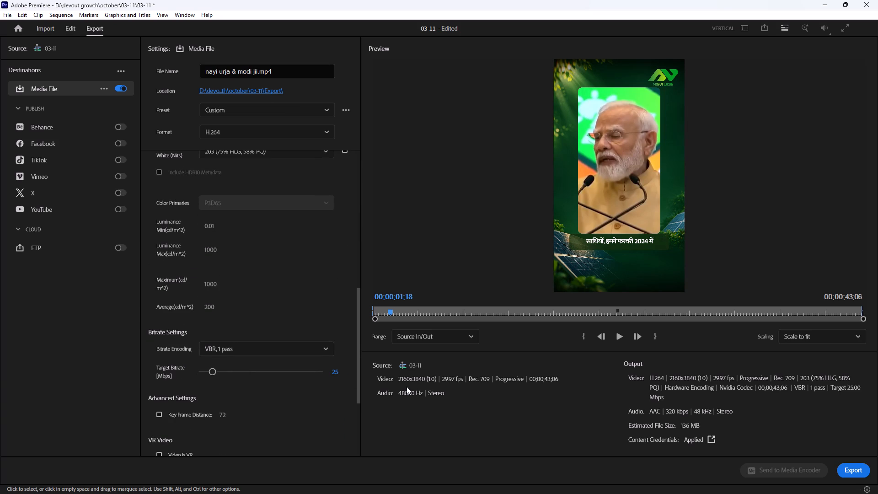
pyautogui.click(466, 431)
# Start exporting the 03-11 sequence as an H.264 file.
pyautogui.click(849, 473)
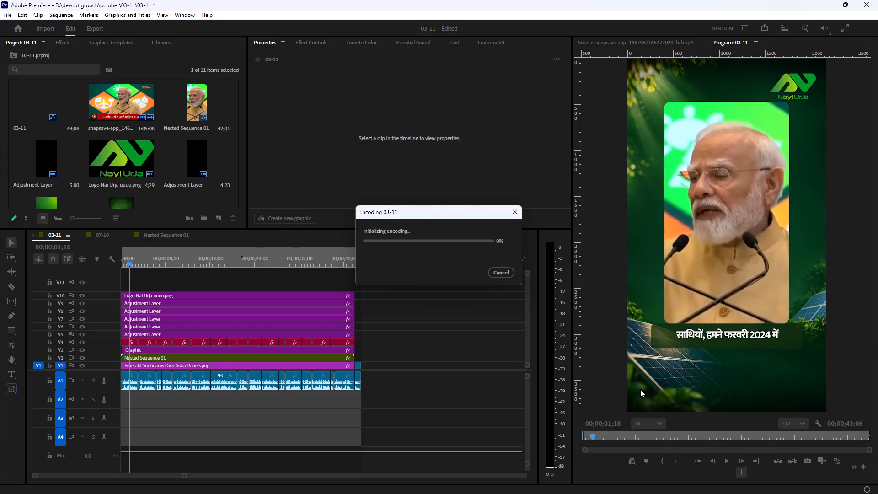
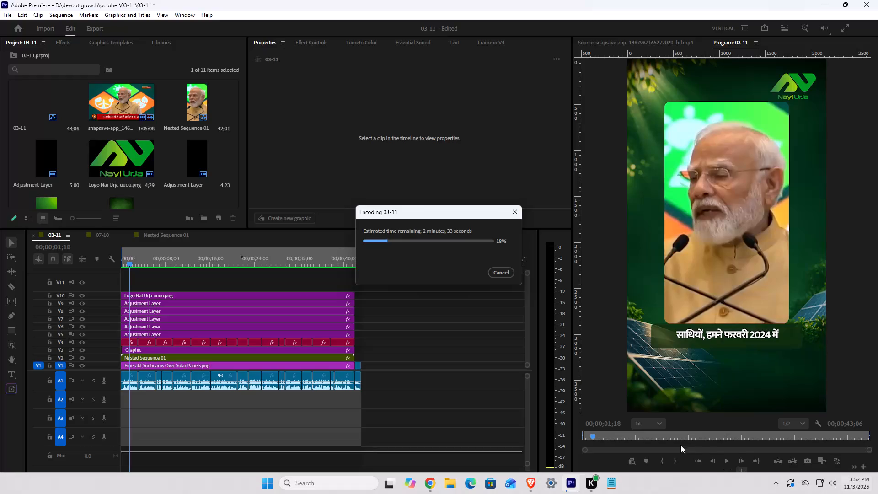
# Switch to Brave and browse the saved pins on Pinterest's Arlechino board, allowing Spotify's automatic picture-in-picture for this time only.
pyautogui.click(528, 489)
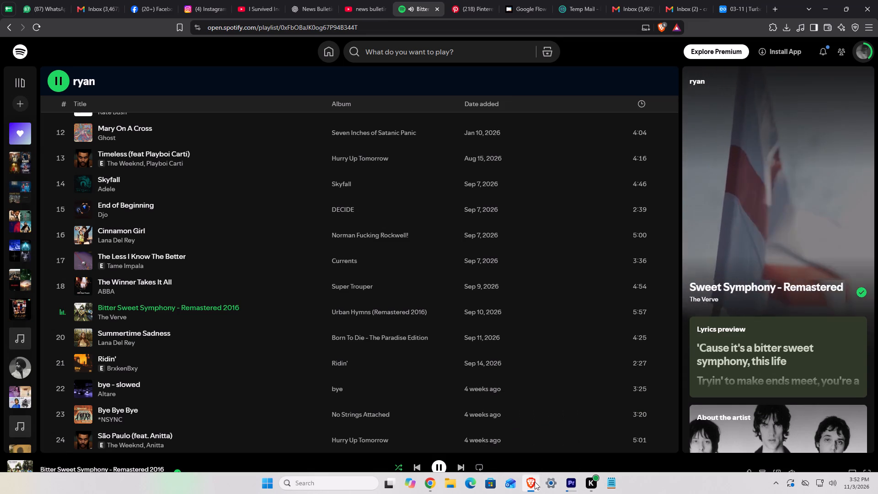
pyautogui.click(463, 0)
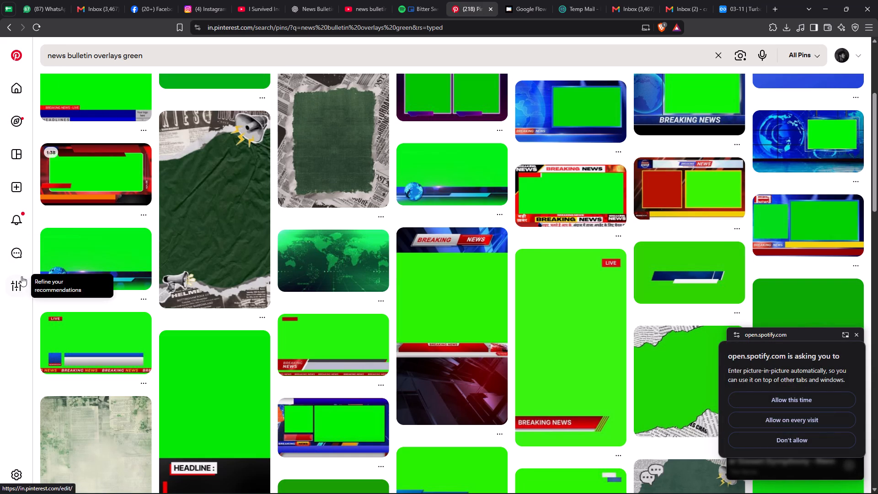
pyautogui.click(845, 55)
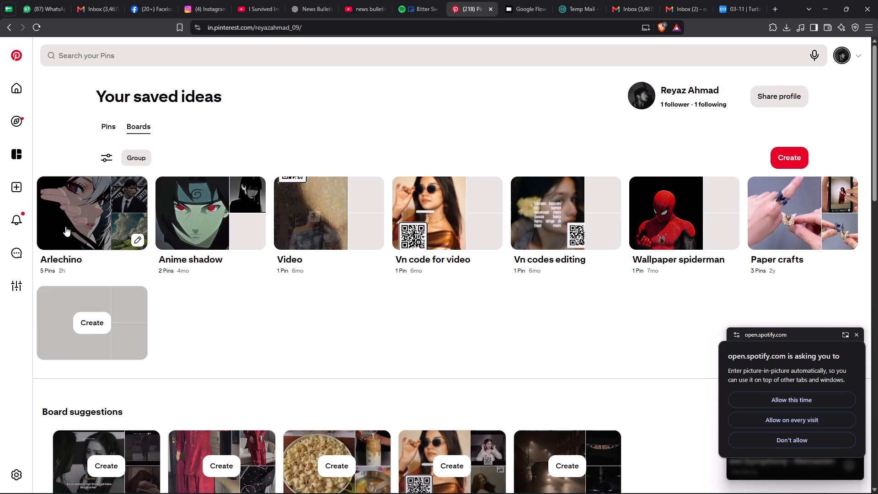
pyautogui.click(124, 188)
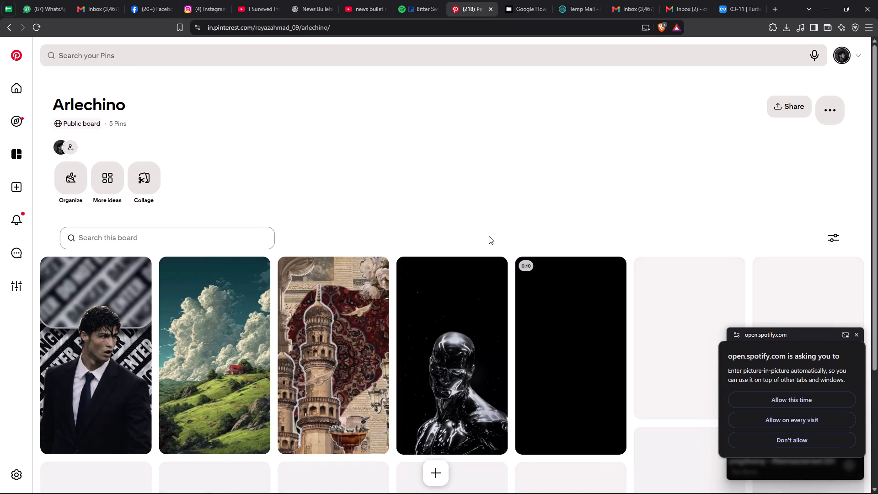
pyautogui.click(796, 398)
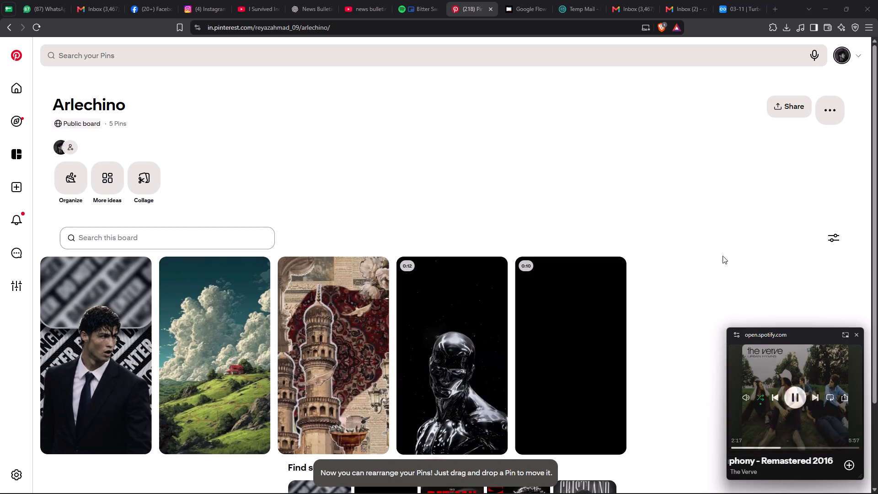
pyautogui.scroll(-4, 316, 197)
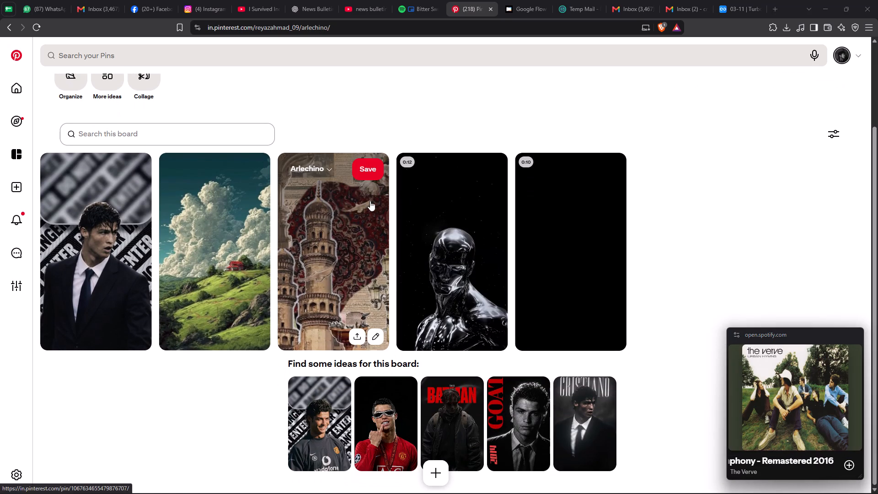
pyautogui.scroll(-4, 373, 202)
pyautogui.scroll(4, 263, 228)
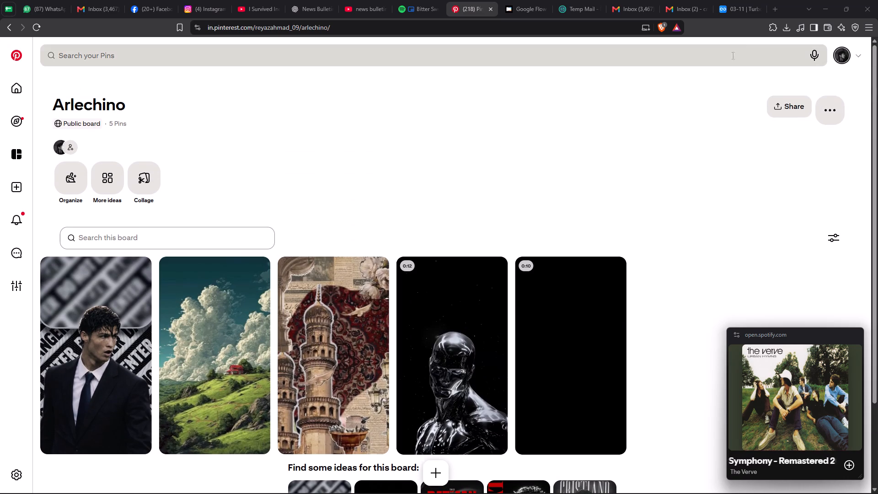
# Return to Premiere Pro to check the encoding progress of the 03-11 sequence.
pyautogui.click(824, 0)
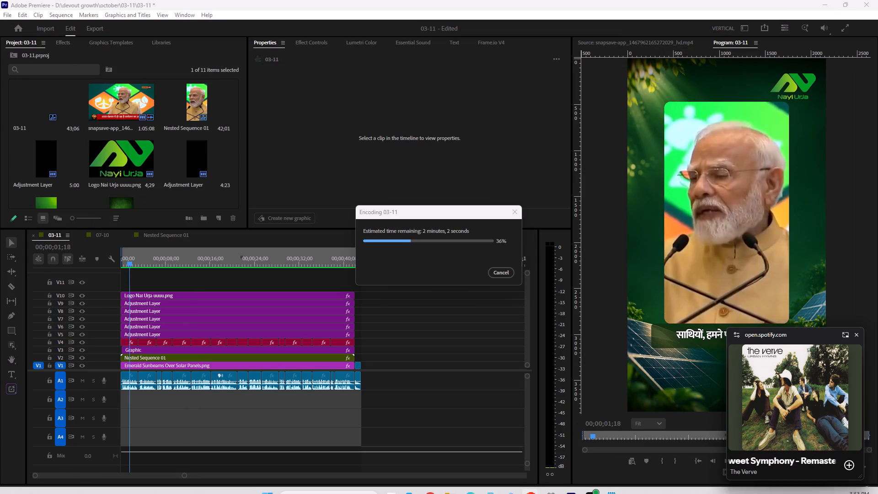
# Switch back to Brave, pause the Spotify music and resume the YouTube video "I Survived India's Brutal 4 Day Sleeper Train".
pyautogui.click(514, 438)
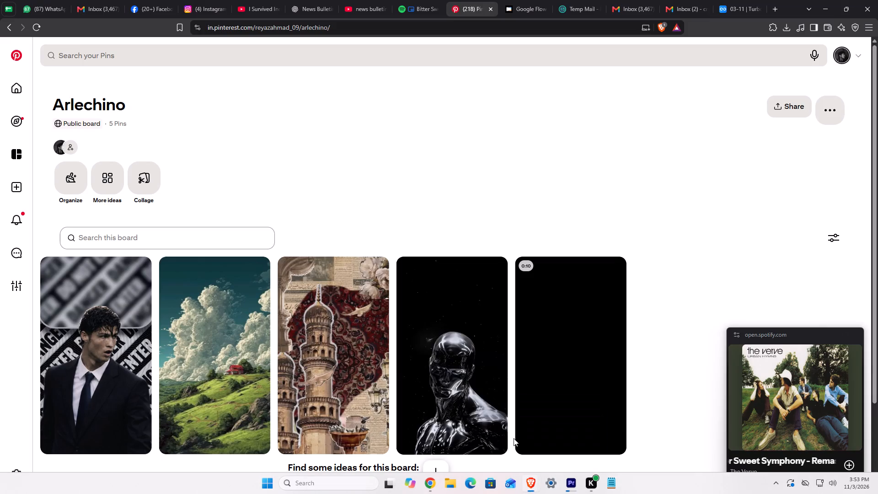
pyautogui.click(249, 0)
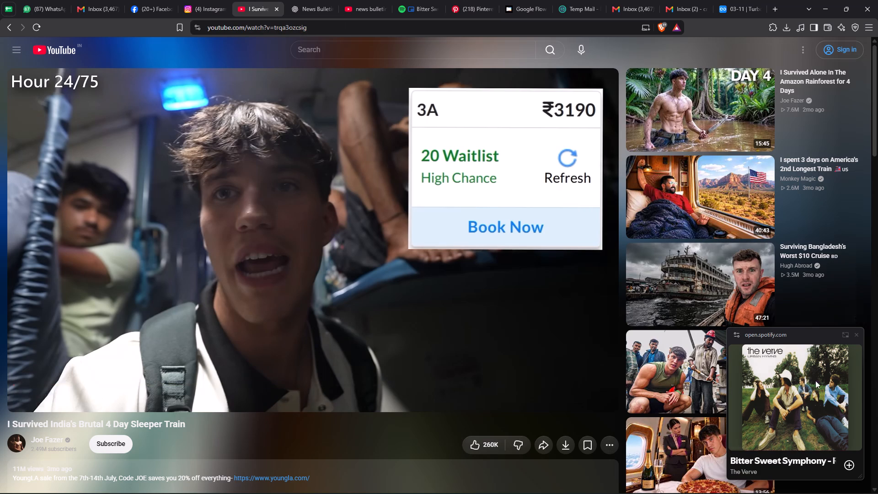
pyautogui.click(797, 395)
pyautogui.click(364, 272)
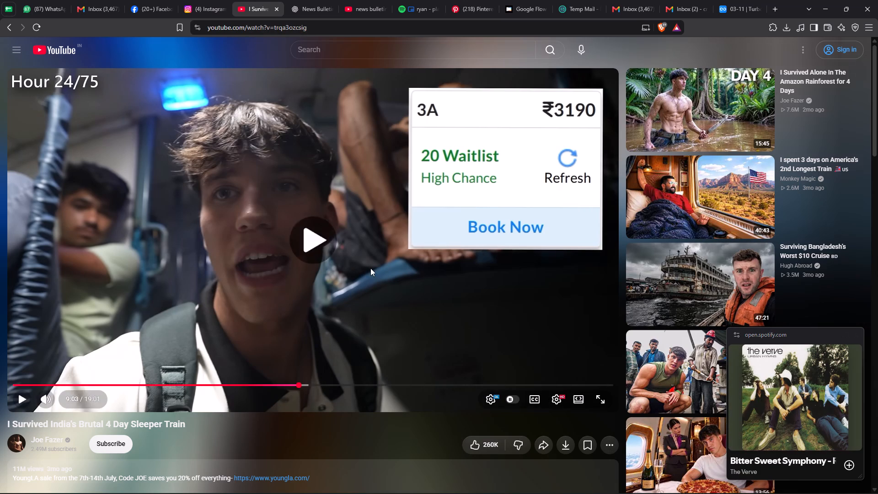
pyautogui.moveTo(800, 337); pyautogui.dragTo(810, 357)
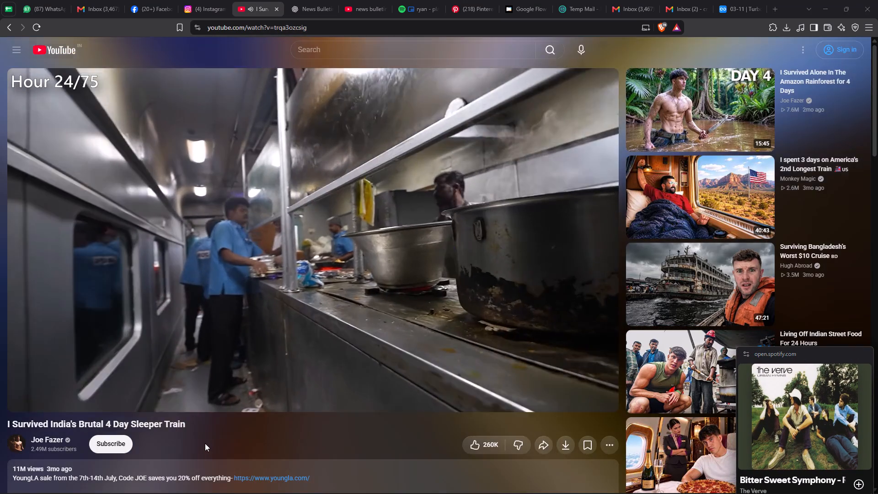
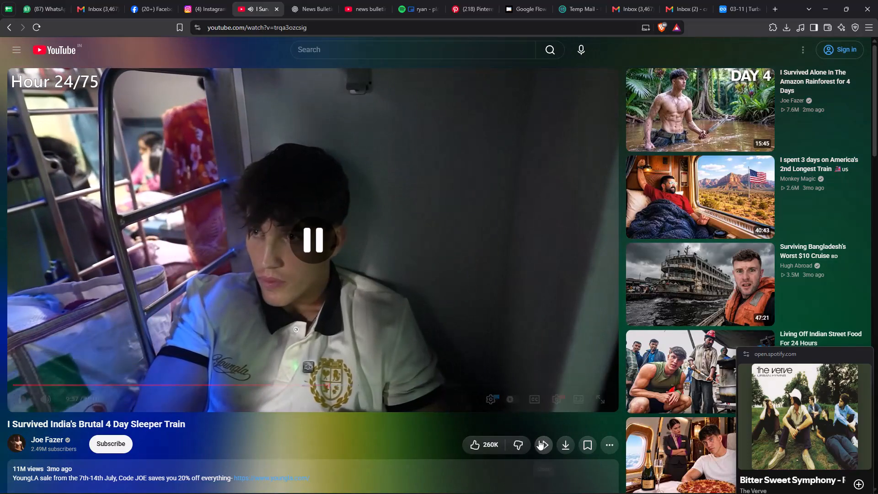
# Switch to Premiere Pro to check the encoding progress of the 03-11 sequence.
pyautogui.click(571, 485)
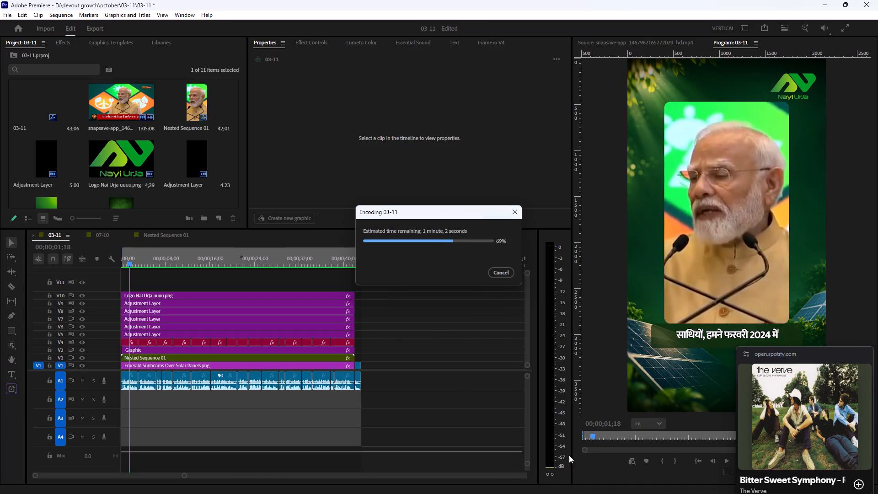
# Switch back to Brave and resume the YouTube video "I Survived India's Brutal 4 Day Sleeper Train".
pyautogui.click(531, 484)
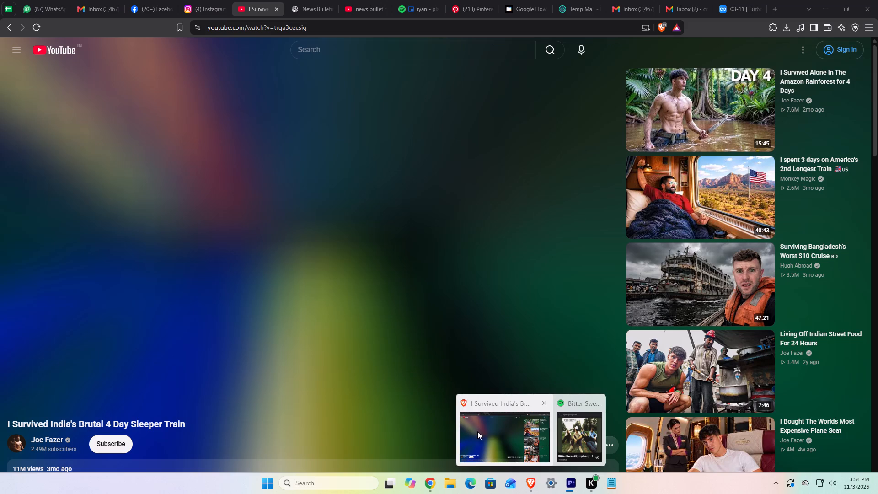
pyautogui.click(489, 434)
pyautogui.click(392, 343)
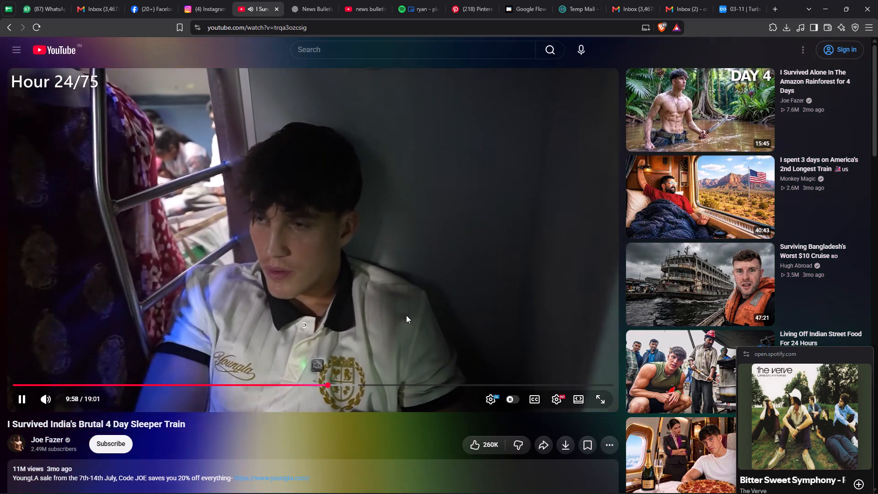
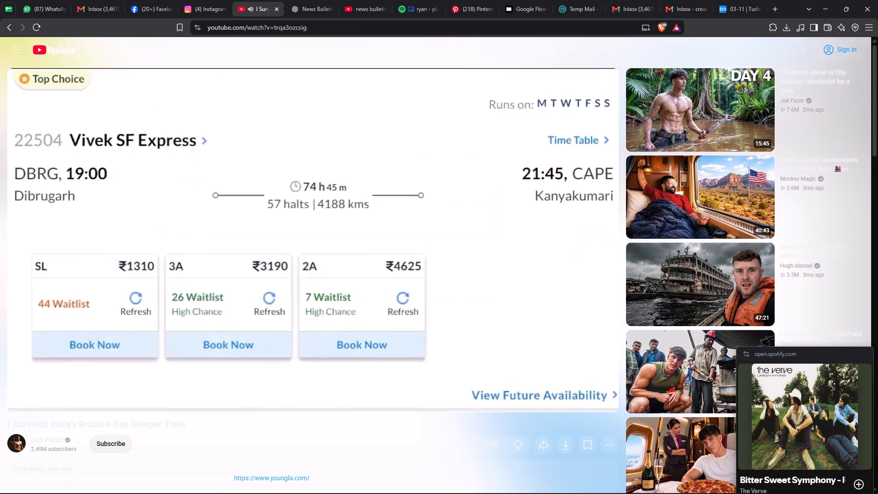
# Pause the YouTube video "I Survived India's Brutal 4 Day Sleeper Train".
pyautogui.click(282, 192)
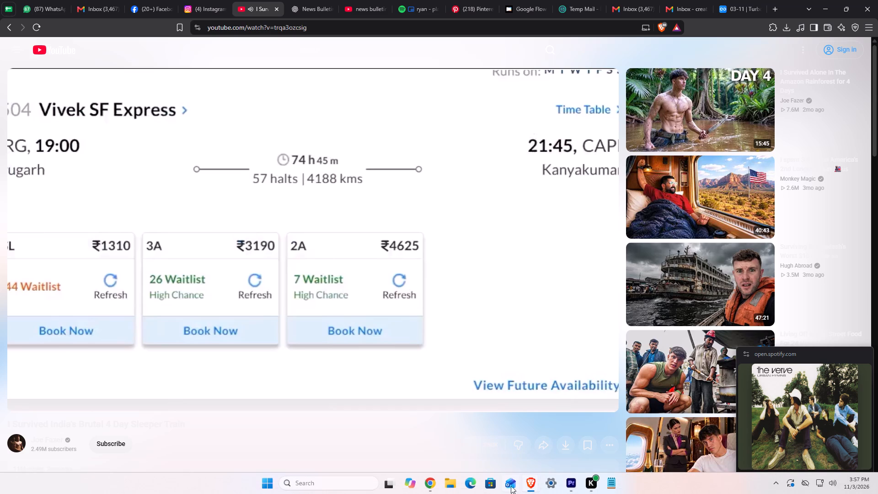
# Switch to Premiere Pro to check on the export of the 03-11 sequence.
pyautogui.click(571, 482)
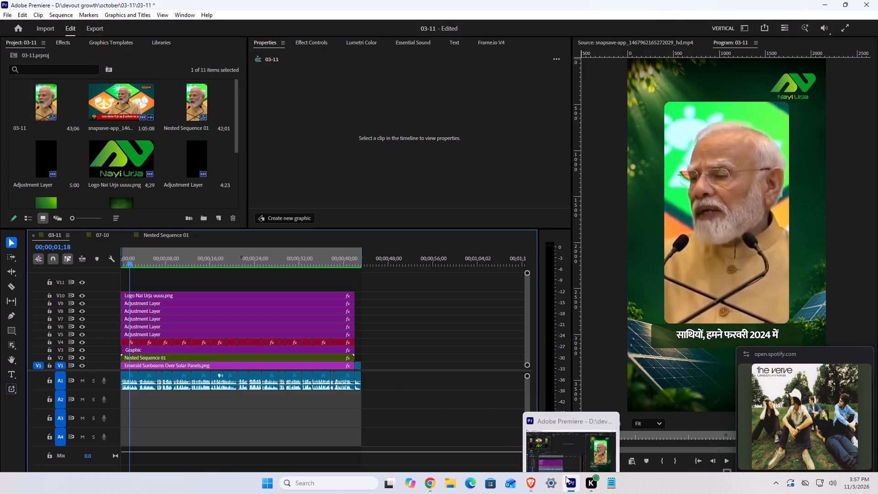
# Switch back to the Brave browser, which has the YouTube video and Spotify windows open.
pyautogui.click(531, 483)
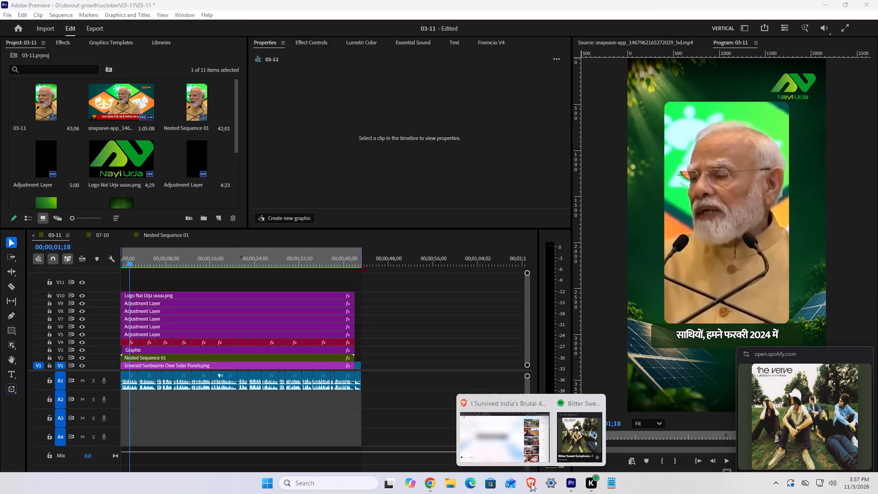
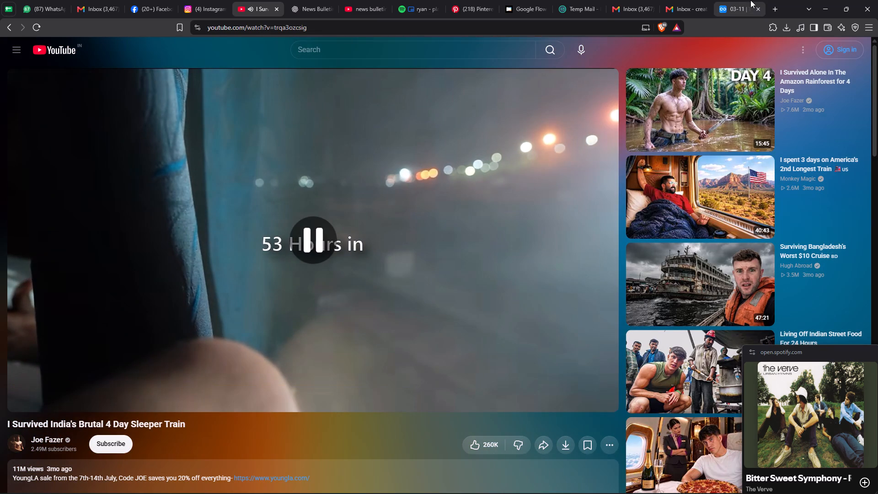
# Minimise the browser and return to the 03-11 sequence in Adobe Premiere.
pyautogui.click(818, 0)
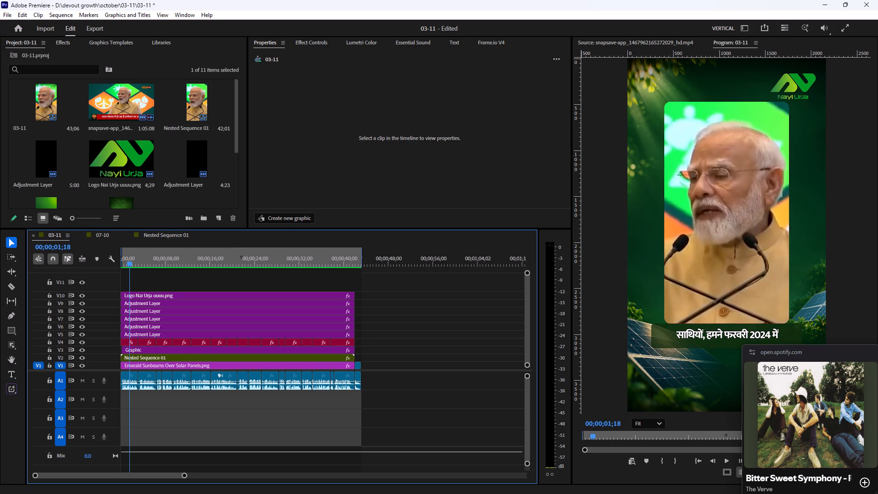
# Bring up the open Brave windows for switching back to the browser.
pyautogui.click(536, 483)
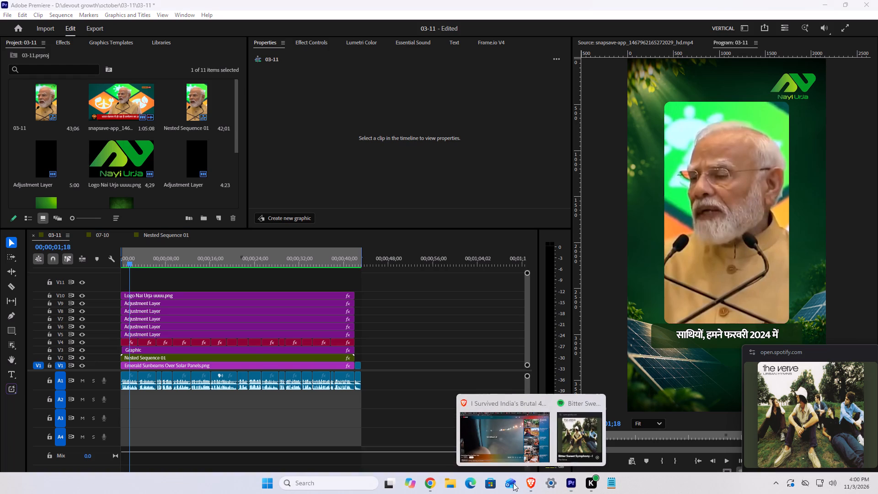
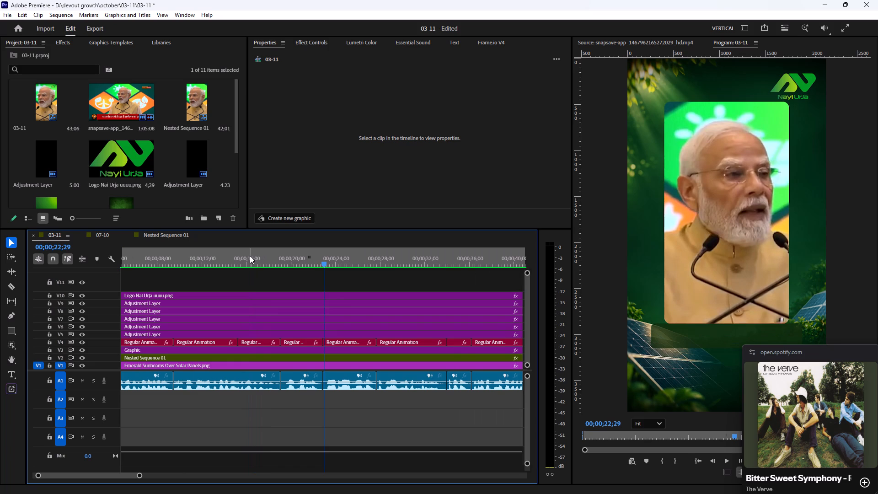
# Play and scrub through the 03-11 sequence from about 21 to 33 seconds to check captions against speech.
pyautogui.moveTo(290, 249); pyautogui.dragTo(283, 257)
pyautogui.press('space')
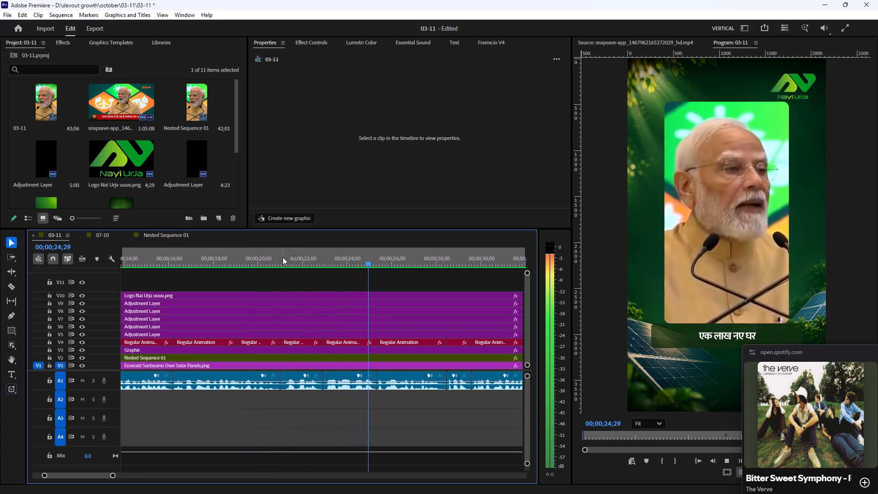
pyautogui.scroll(-9, 326, 301)
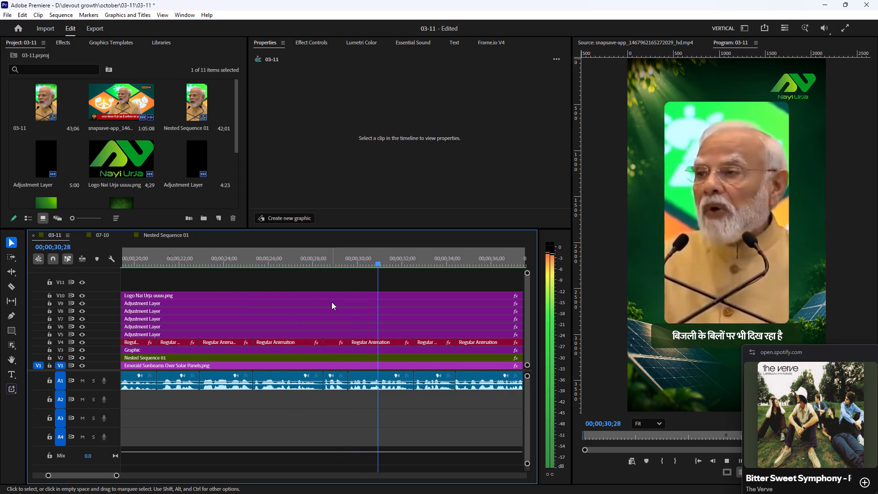
pyautogui.press('space')
pyautogui.write('--')
pyautogui.press('=')
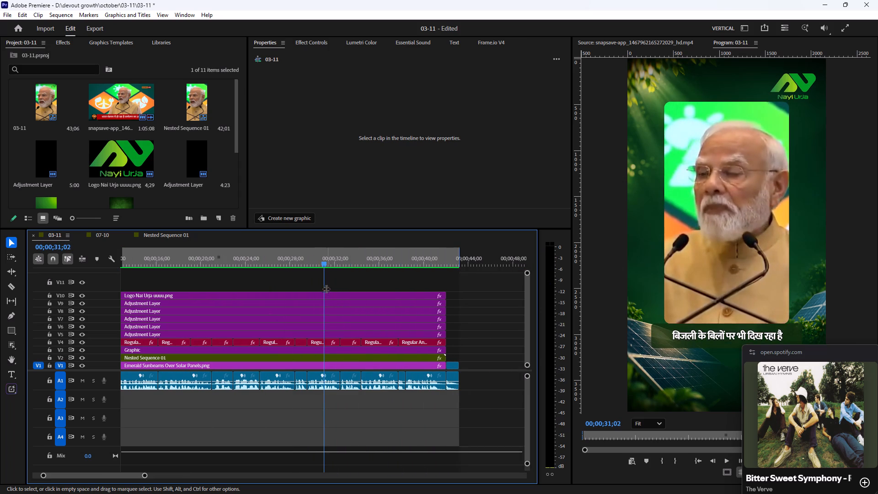
pyautogui.moveTo(323, 264); pyautogui.dragTo(348, 270)
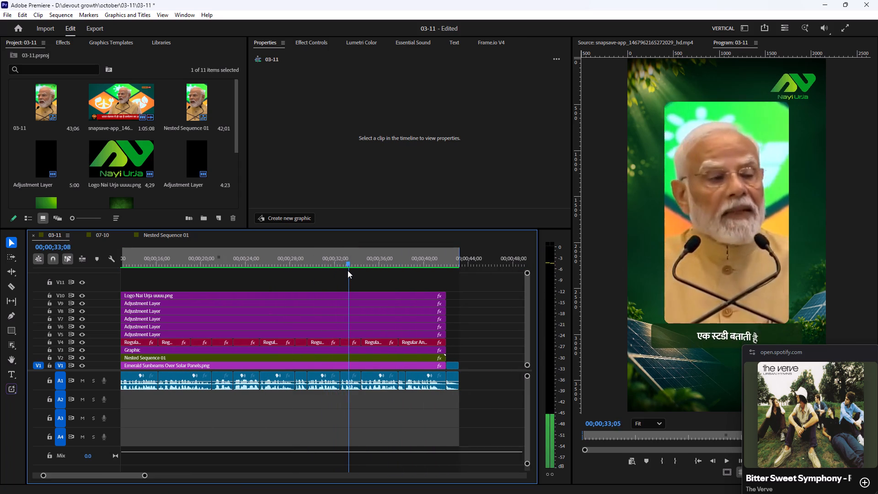
# Go back and replay the "65 लाख से ज़्यादा घर" and "इस अभियान से जुड़ चुके हैं" captions, around 17 to 20 seconds.
pyautogui.moveTo(348, 270); pyautogui.dragTo(198, 295)
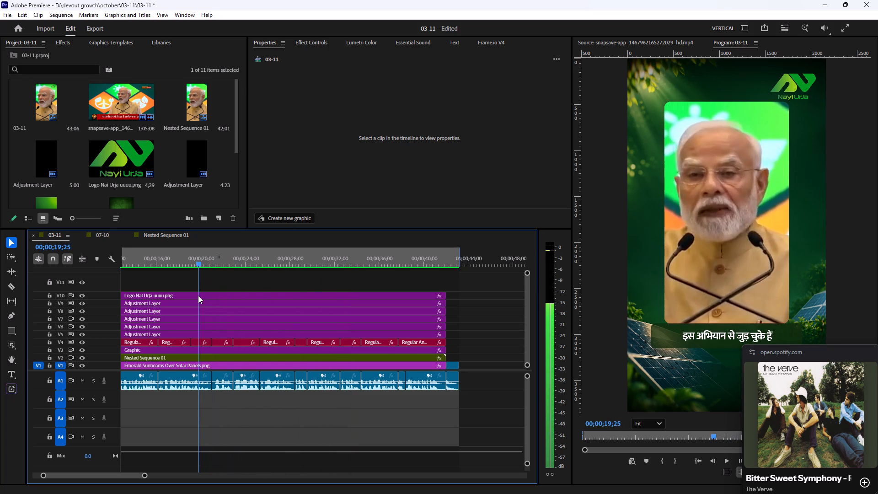
pyautogui.moveTo(198, 295); pyautogui.dragTo(175, 303)
pyautogui.press('space')
pyautogui.scroll(9, 199, 306)
pyautogui.press('space')
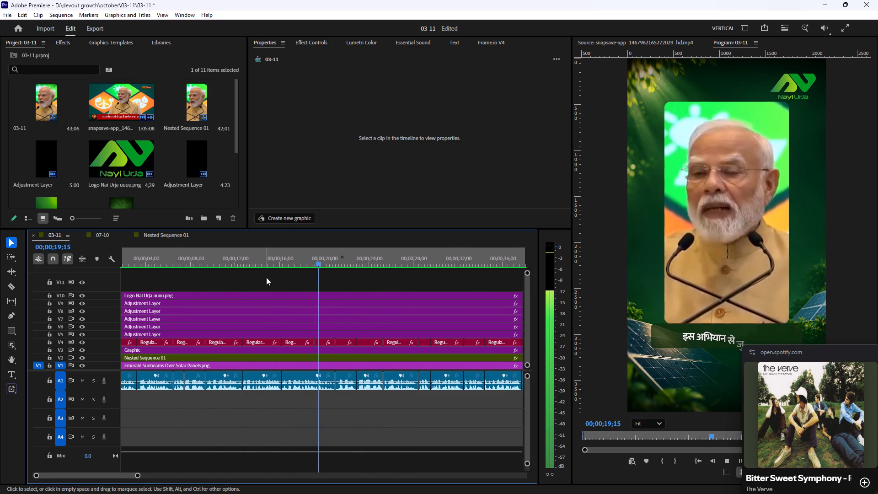
pyautogui.moveTo(278, 262); pyautogui.dragTo(271, 263)
pyautogui.press('space')
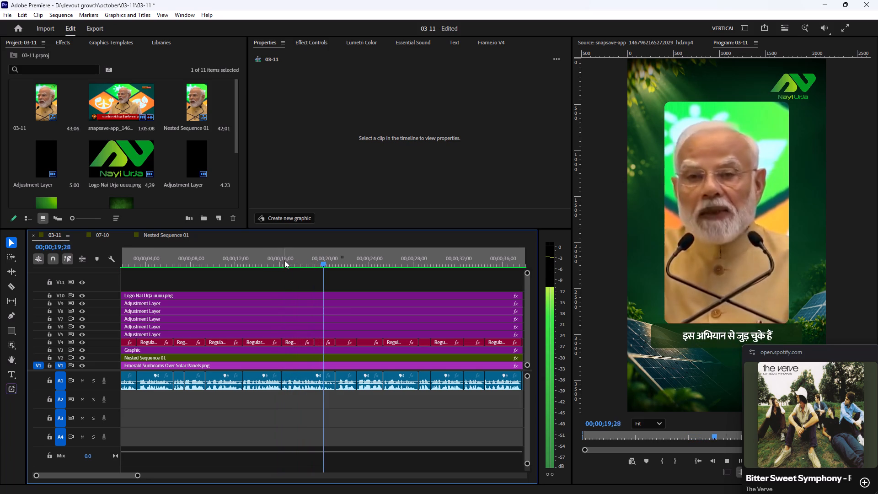
pyautogui.press('space')
pyautogui.moveTo(292, 258); pyautogui.dragTo(286, 260)
pyautogui.press('space')
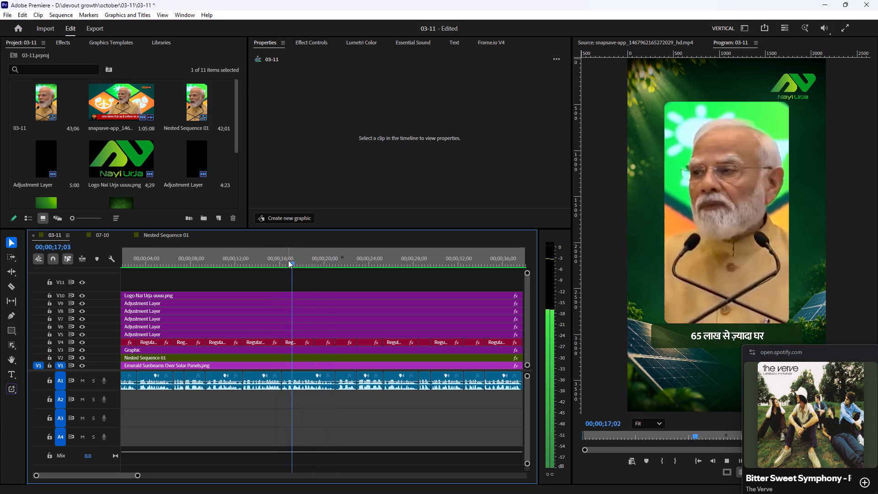
pyautogui.press('space')
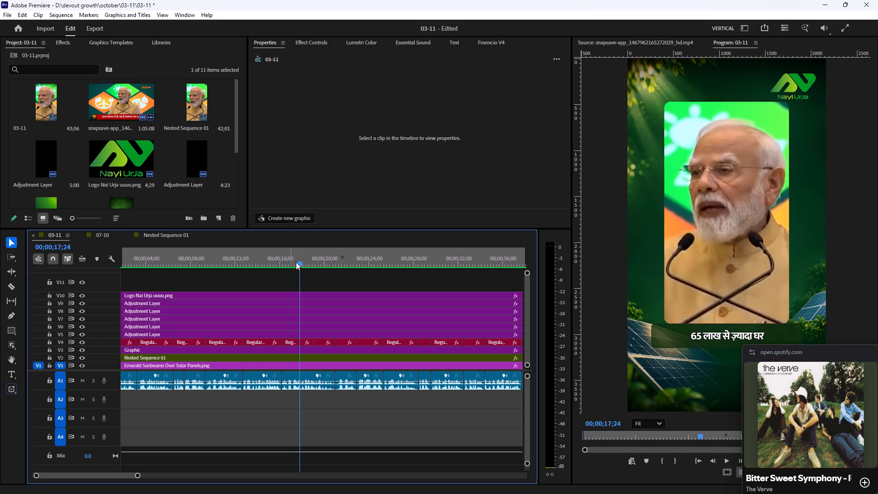
pyautogui.moveTo(301, 268); pyautogui.dragTo(317, 276)
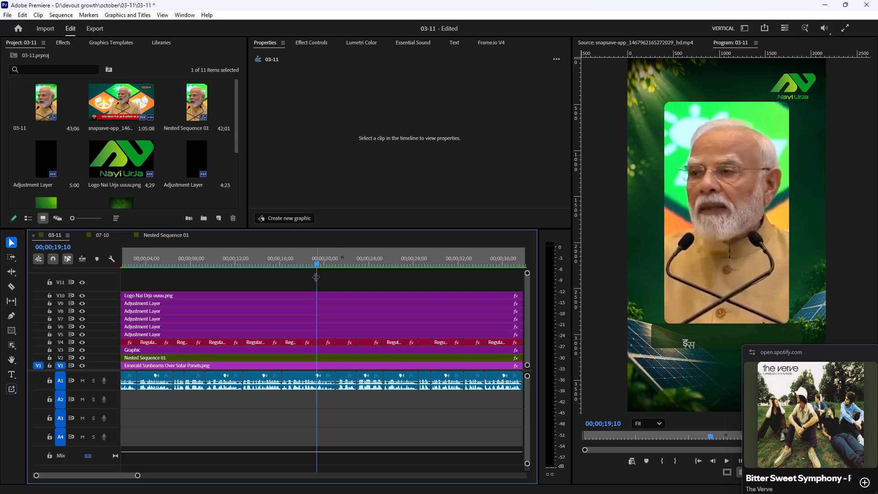
# Replay the passage around 18 to 19 seconds in short bursts to find the cut point after "65 लाख से ज़्यादा घर".
pyautogui.press('=')
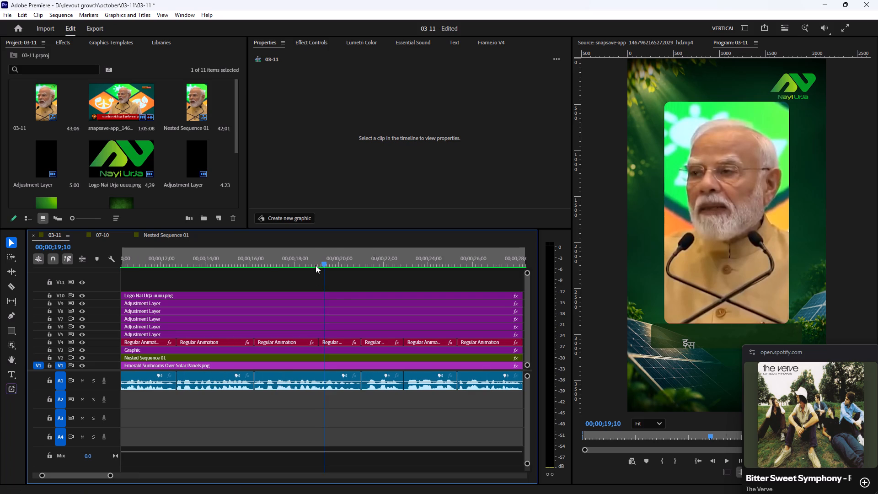
pyautogui.moveTo(313, 263); pyautogui.dragTo(293, 264)
pyautogui.write('==')
pyautogui.press('space')
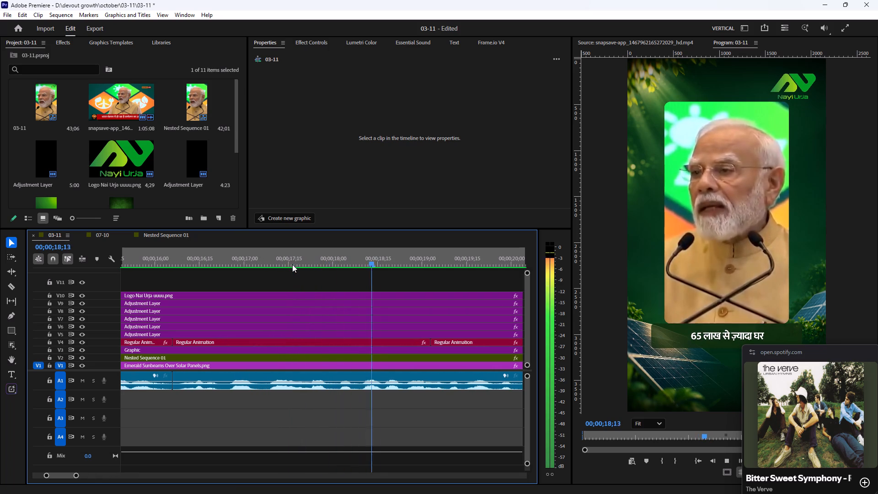
pyautogui.scroll(-5, 292, 264)
pyautogui.press('space')
pyautogui.scroll(-3, 292, 266)
pyautogui.press('space')
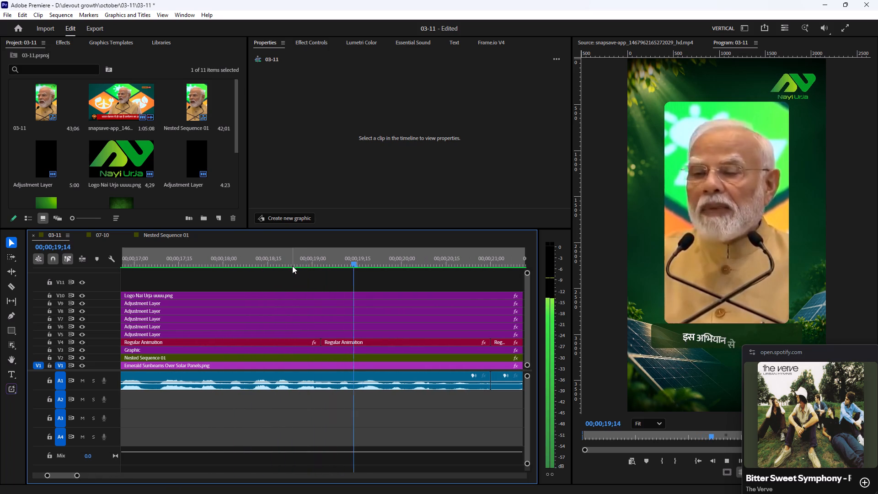
pyautogui.press('space')
pyautogui.moveTo(286, 260); pyautogui.dragTo(238, 274)
pyautogui.press('space')
pyautogui.press('space')
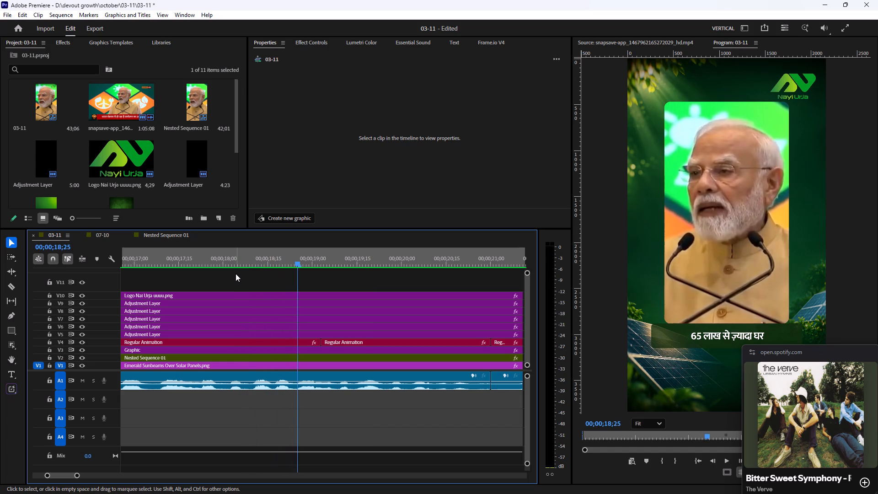
pyautogui.press('space')
pyautogui.press('space')
pyautogui.moveTo(290, 260); pyautogui.dragTo(269, 267)
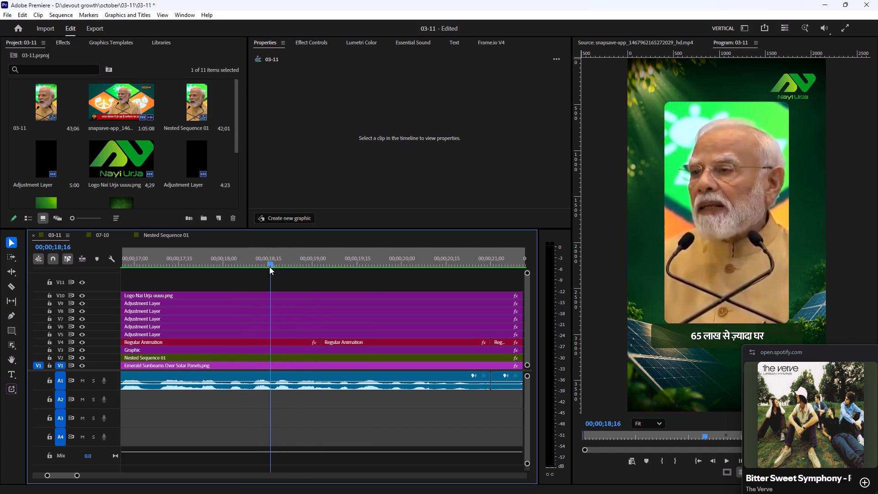
pyautogui.moveTo(269, 267); pyautogui.dragTo(260, 270)
pyautogui.press('space')
pyautogui.press('space')
pyautogui.press('space')
pyautogui.press('space')
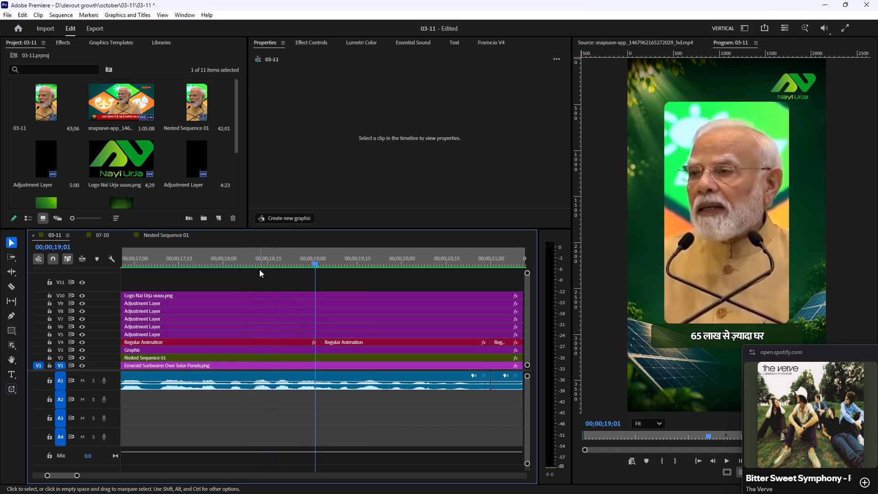
pyautogui.press('-')
pyautogui.press('-')
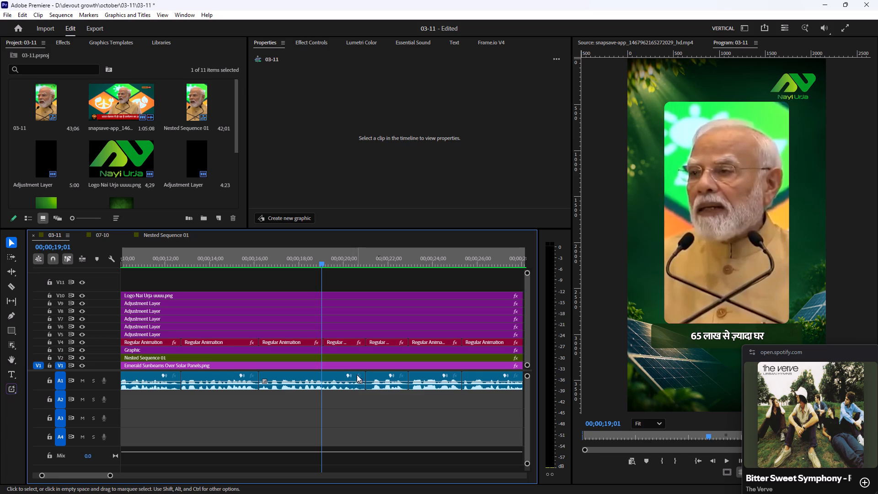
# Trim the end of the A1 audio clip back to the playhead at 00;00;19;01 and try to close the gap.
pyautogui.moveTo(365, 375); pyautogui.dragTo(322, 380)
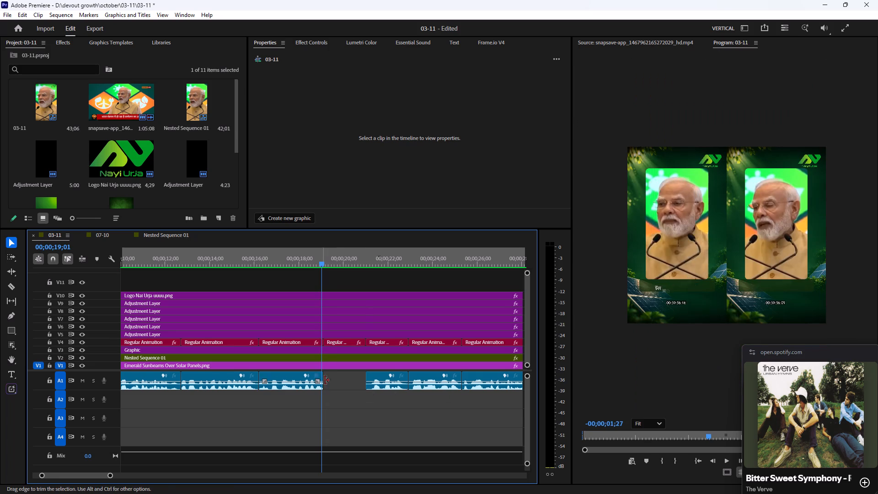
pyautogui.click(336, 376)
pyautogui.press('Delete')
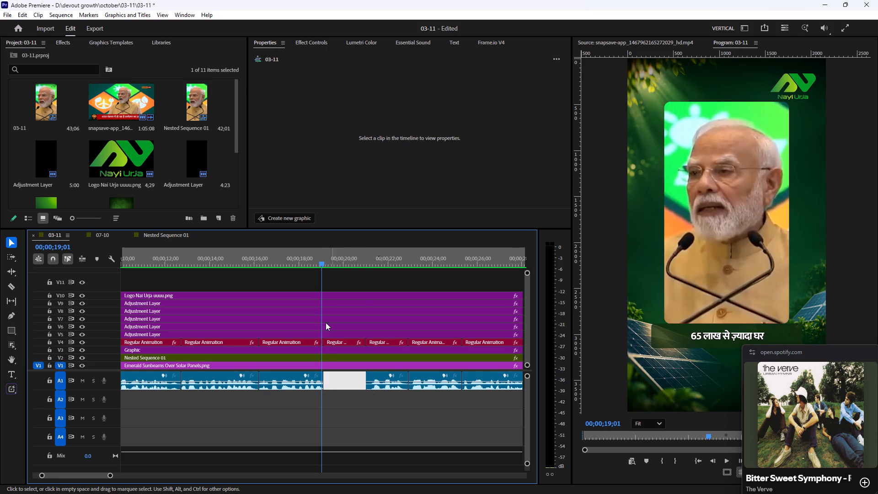
# Play back the sections just before and after the A1 gap to check how the speech runs.
pyautogui.moveTo(311, 259); pyautogui.dragTo(289, 263)
pyautogui.press('space')
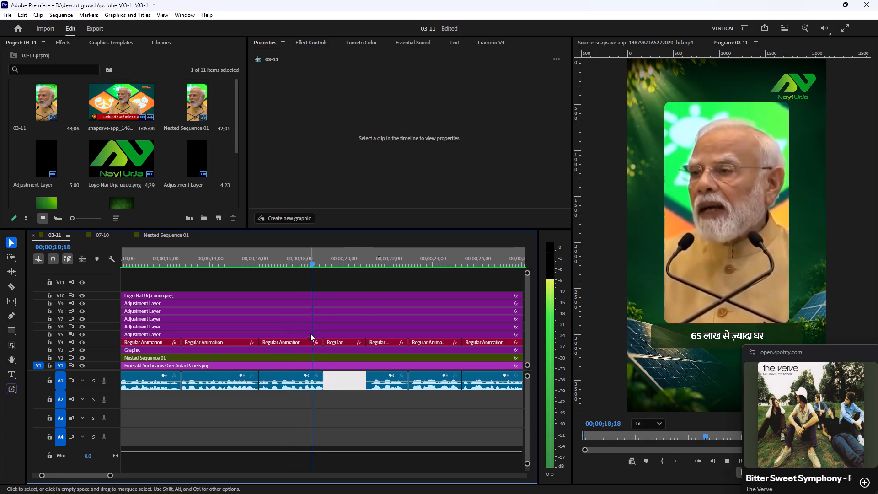
pyautogui.press('space')
pyautogui.click(359, 375)
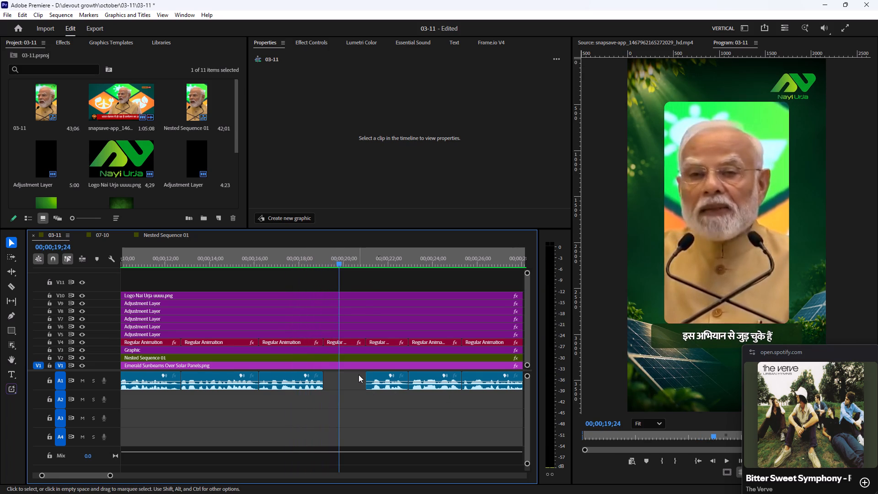
pyautogui.click(362, 257)
pyautogui.press('space')
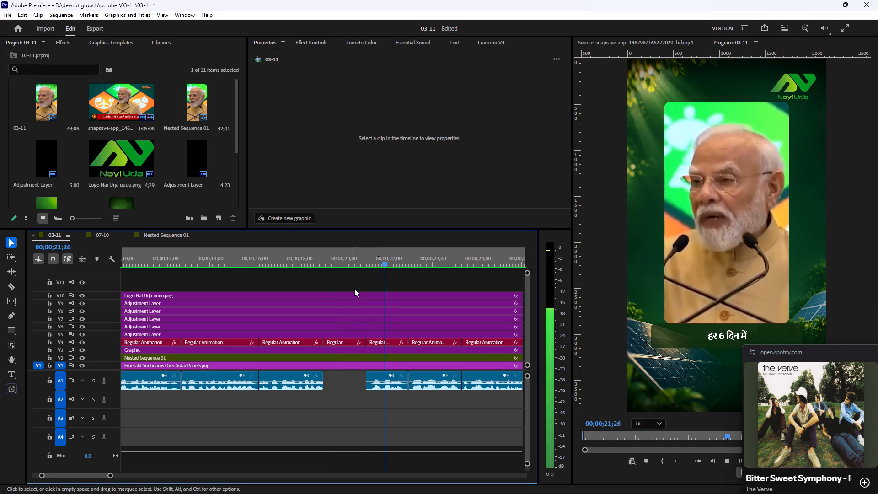
pyautogui.press('space')
pyautogui.press('-')
pyautogui.press('-')
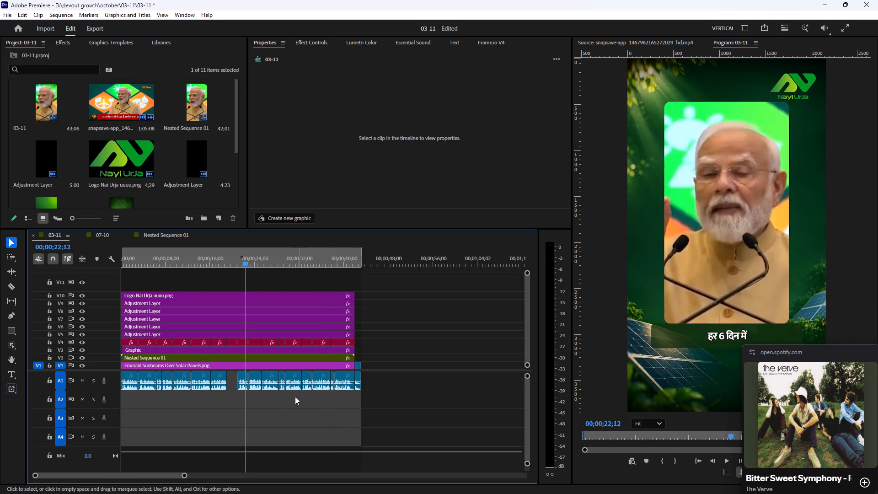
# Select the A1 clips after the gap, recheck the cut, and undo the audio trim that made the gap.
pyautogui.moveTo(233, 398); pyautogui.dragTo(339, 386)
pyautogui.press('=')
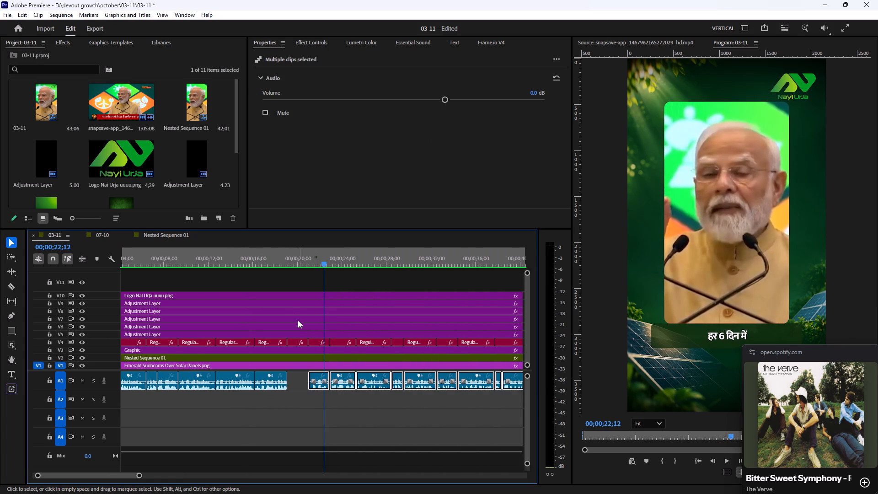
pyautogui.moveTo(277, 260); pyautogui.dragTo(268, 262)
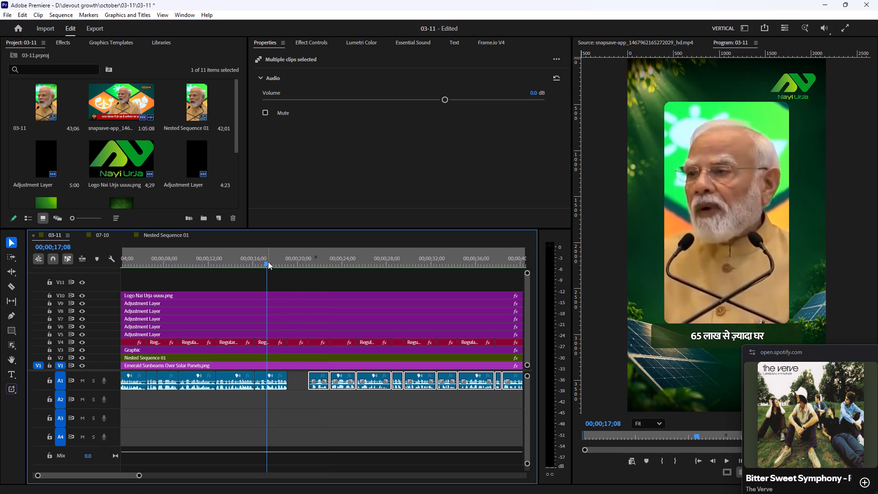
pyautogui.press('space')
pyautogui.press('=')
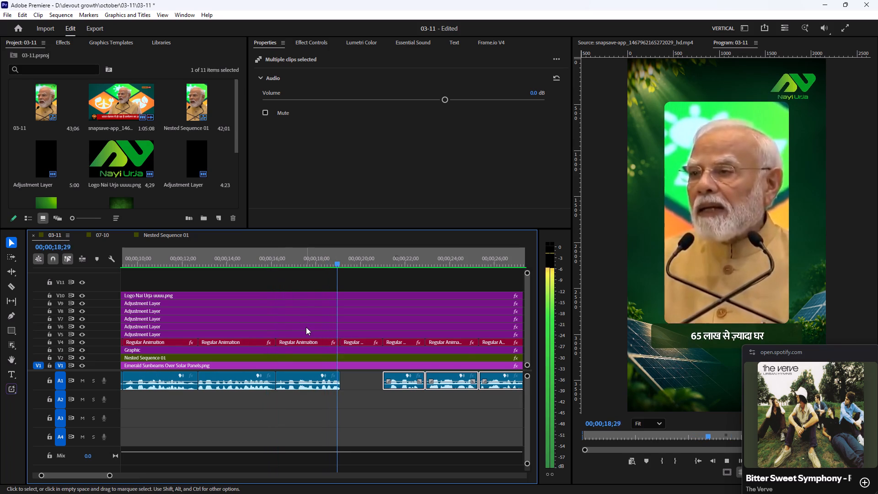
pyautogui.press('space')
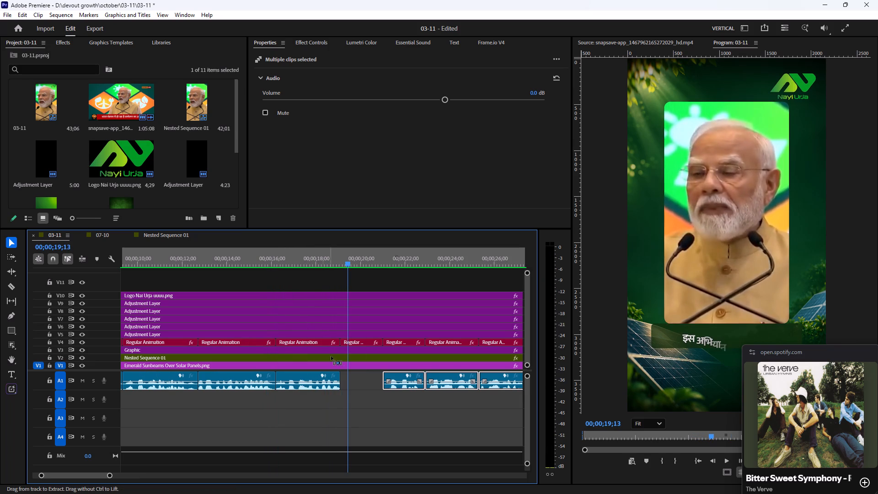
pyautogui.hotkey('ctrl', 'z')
# Split Nested Sequence 01 on V2 and the A1 audio clip with the Razor tool at 00;00;19;01.
pyautogui.press('=')
pyautogui.press('=')
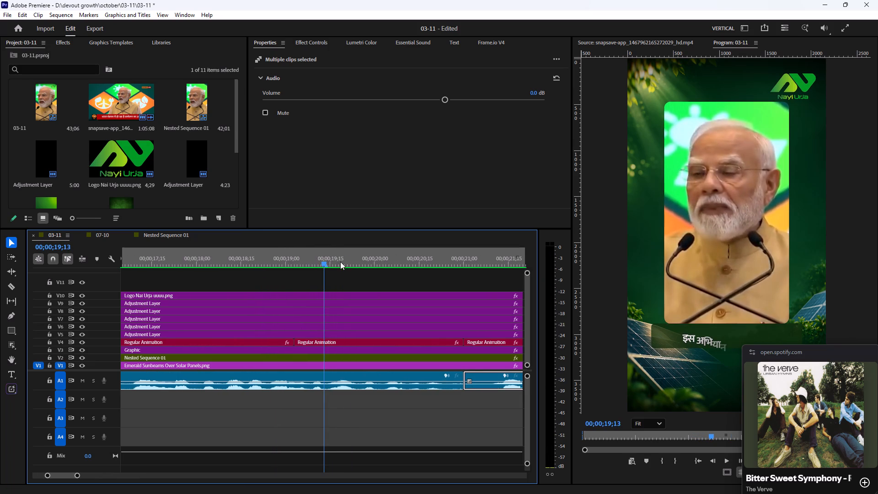
pyautogui.moveTo(333, 256); pyautogui.dragTo(262, 270)
pyautogui.press('space')
pyautogui.press('space')
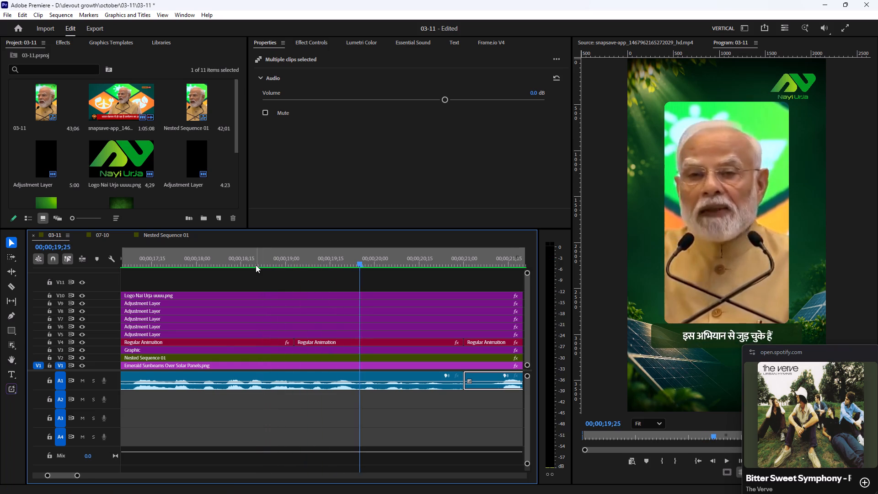
pyautogui.moveTo(254, 264); pyautogui.dragTo(196, 269)
pyautogui.press('space')
pyautogui.press('space')
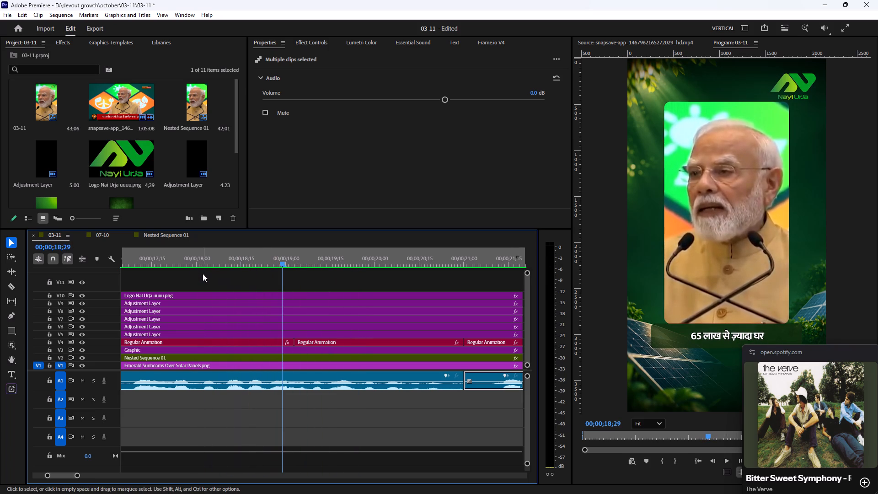
pyautogui.press('Right')
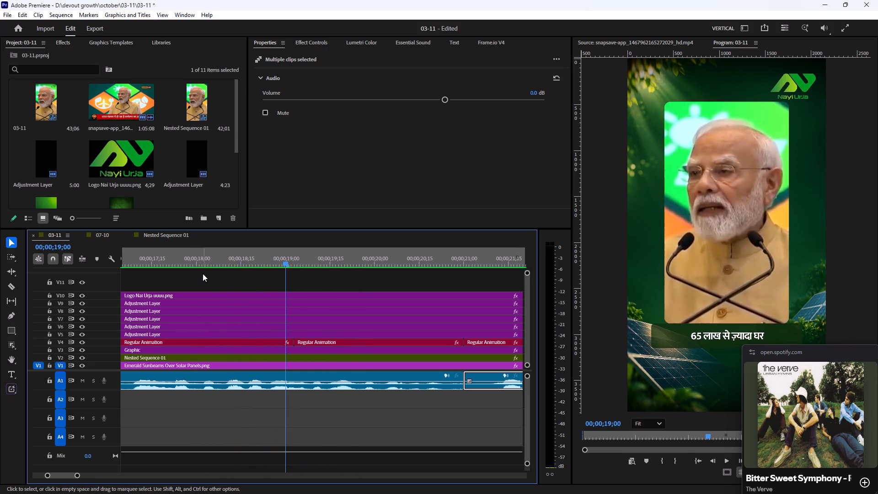
pyautogui.press('Right')
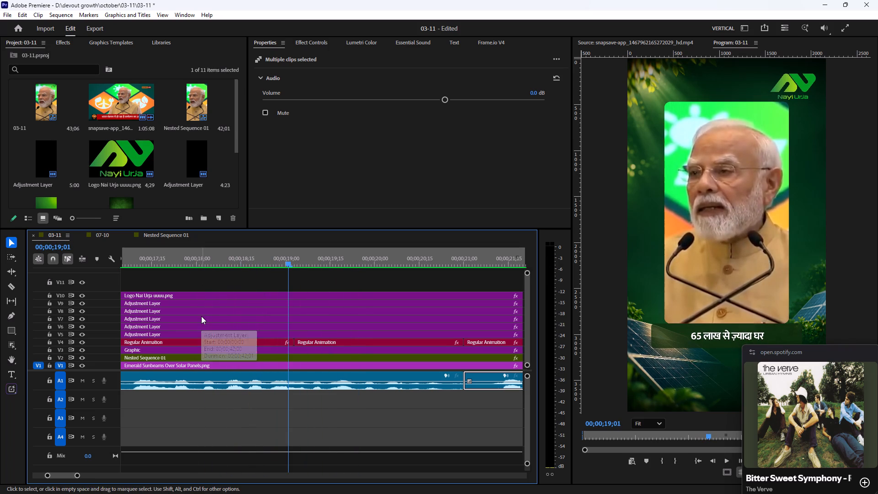
pyautogui.press('c')
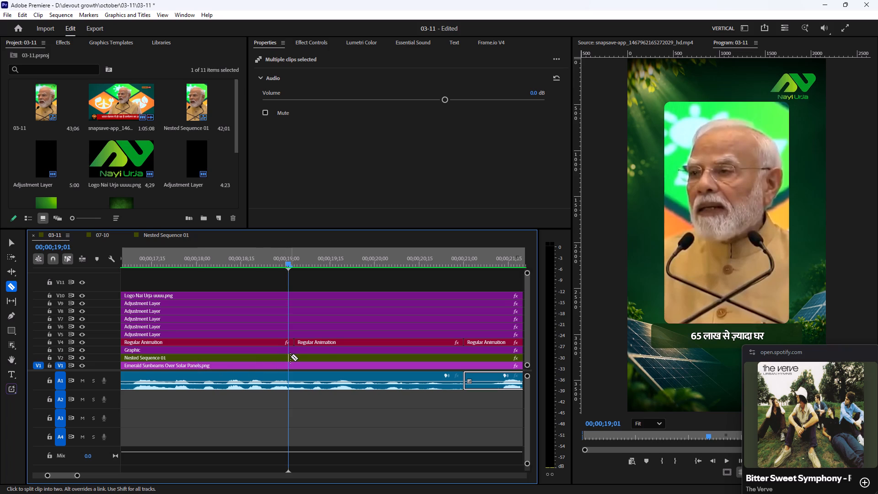
pyautogui.click(290, 356)
pyautogui.click(289, 379)
pyautogui.press('v')
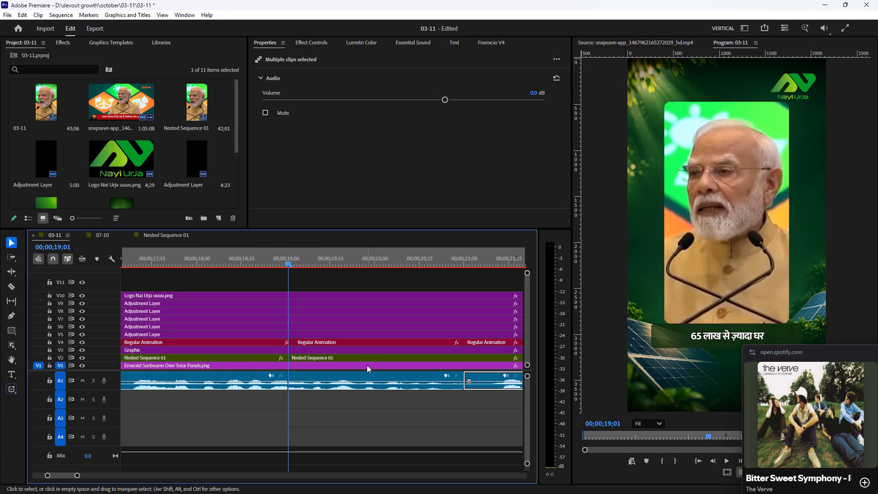
# Split Nested Sequence 01 on V2 at about 00;00;21;00, then delete the V2 and A1 pieces between the two cuts.
pyautogui.press('c')
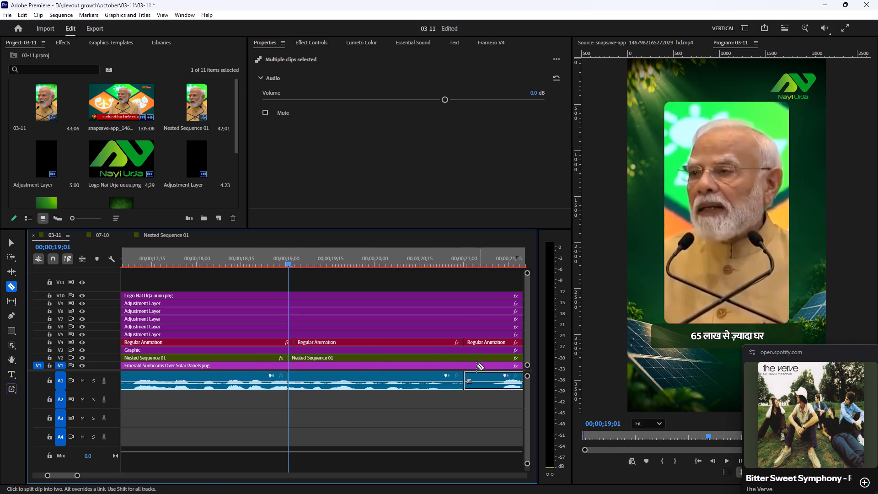
pyautogui.click(465, 358)
pyautogui.press('v')
pyautogui.click(422, 356)
pyautogui.press('Delete')
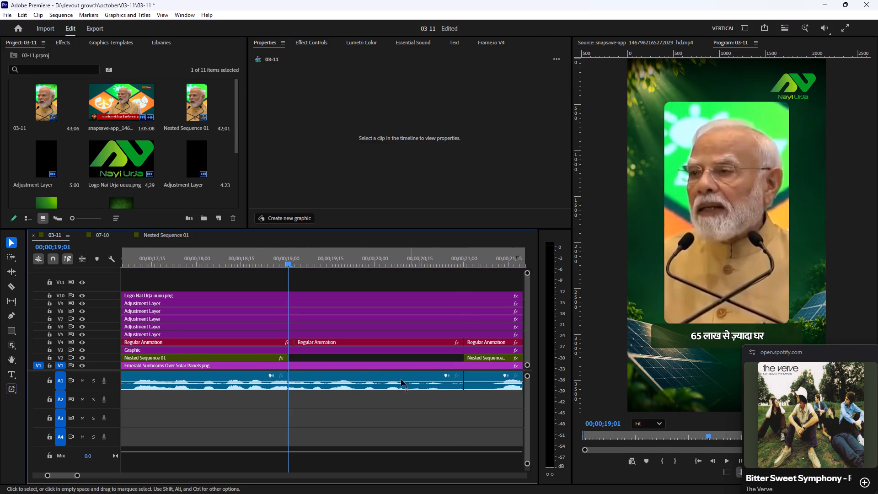
pyautogui.click(401, 377)
pyautogui.press('Delete')
# Close the V2 gap by moving the later Nested Sequence 01 clip back against the cut at 00;00;19;01.
pyautogui.click(401, 377)
pyautogui.click(404, 358)
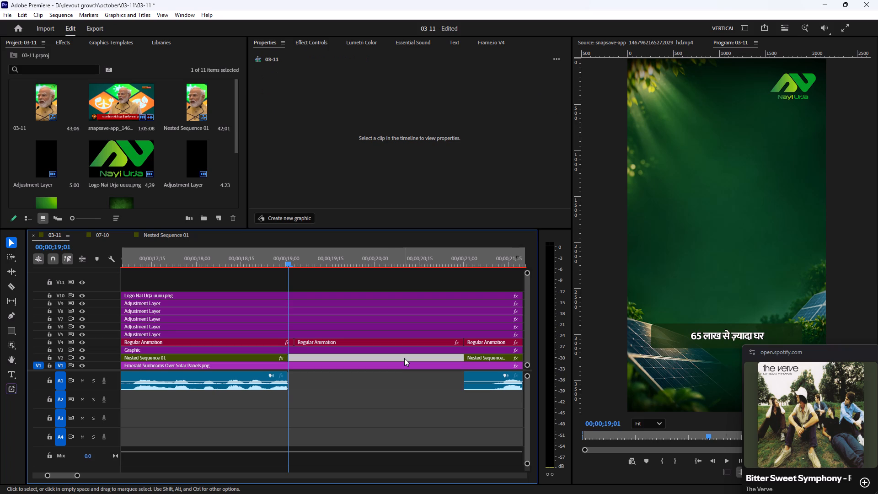
pyautogui.press('Delete')
pyautogui.write('--')
pyautogui.press('-')
pyautogui.press('-')
pyautogui.press('=')
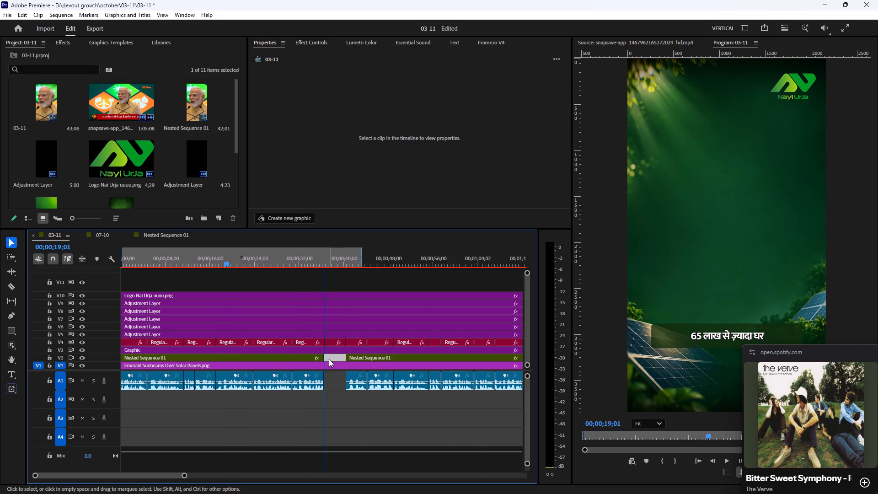
pyautogui.moveTo(364, 357); pyautogui.dragTo(347, 357)
pyautogui.write('==')
pyautogui.press('=')
pyautogui.moveTo(323, 256); pyautogui.dragTo(289, 271)
pyautogui.moveTo(371, 359); pyautogui.dragTo(366, 359)
# Move all A1 clips after the gap back by 00;00;01;27 so they meet the audio cut.
pyautogui.press('-')
pyautogui.press('-')
pyautogui.press('-')
pyautogui.press('-')
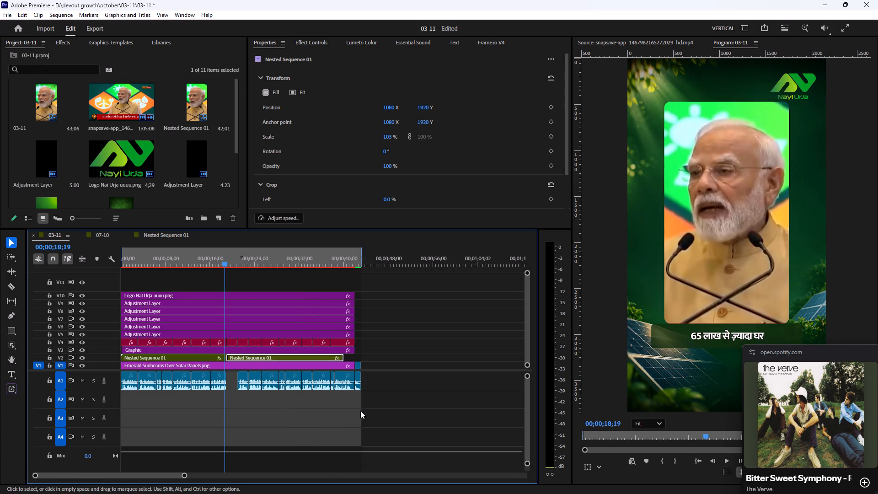
pyautogui.moveTo(233, 397); pyautogui.dragTo(349, 379)
pyautogui.press('=')
pyautogui.press('=')
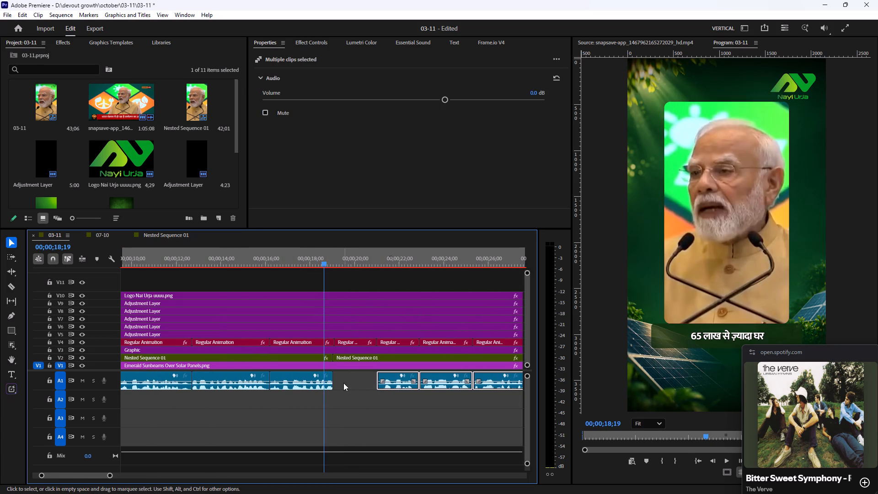
pyautogui.moveTo(385, 376); pyautogui.dragTo(343, 376)
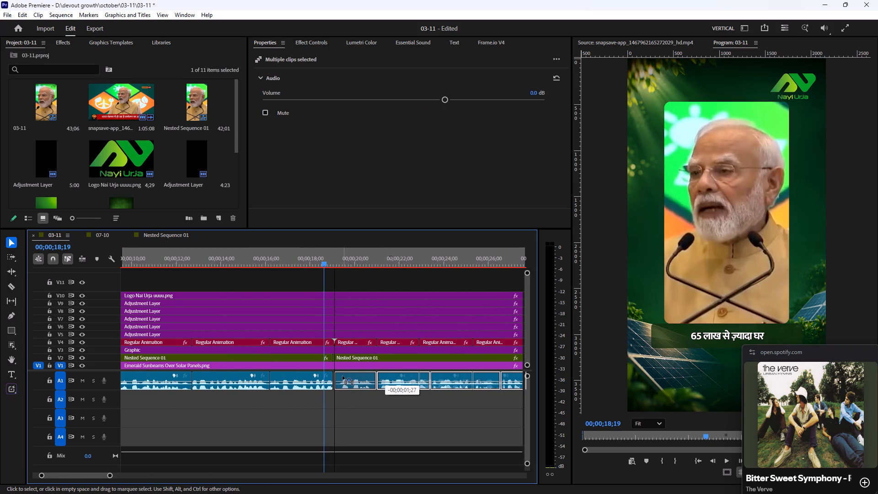
pyautogui.moveTo(343, 376); pyautogui.dragTo(341, 377)
pyautogui.press('=')
pyautogui.press('=')
pyautogui.click(369, 401)
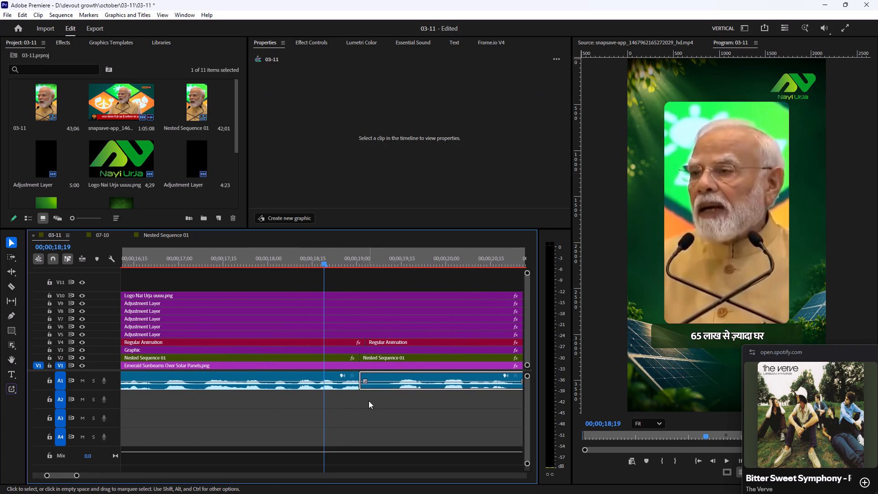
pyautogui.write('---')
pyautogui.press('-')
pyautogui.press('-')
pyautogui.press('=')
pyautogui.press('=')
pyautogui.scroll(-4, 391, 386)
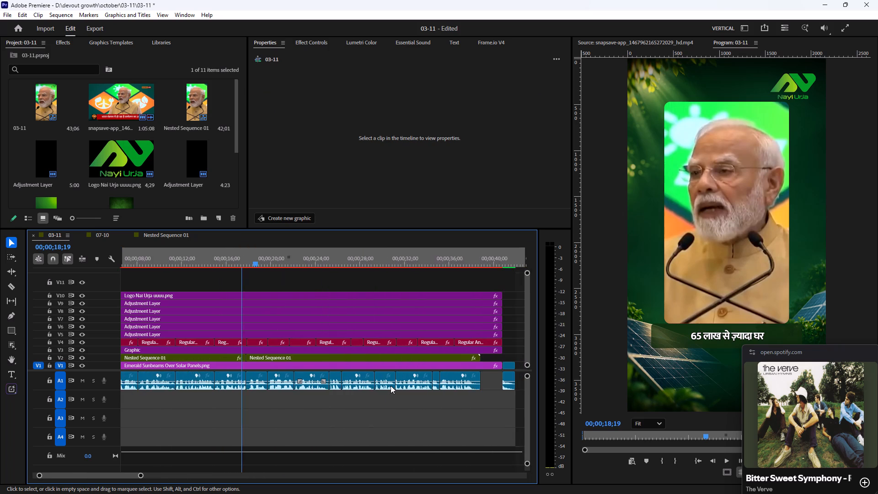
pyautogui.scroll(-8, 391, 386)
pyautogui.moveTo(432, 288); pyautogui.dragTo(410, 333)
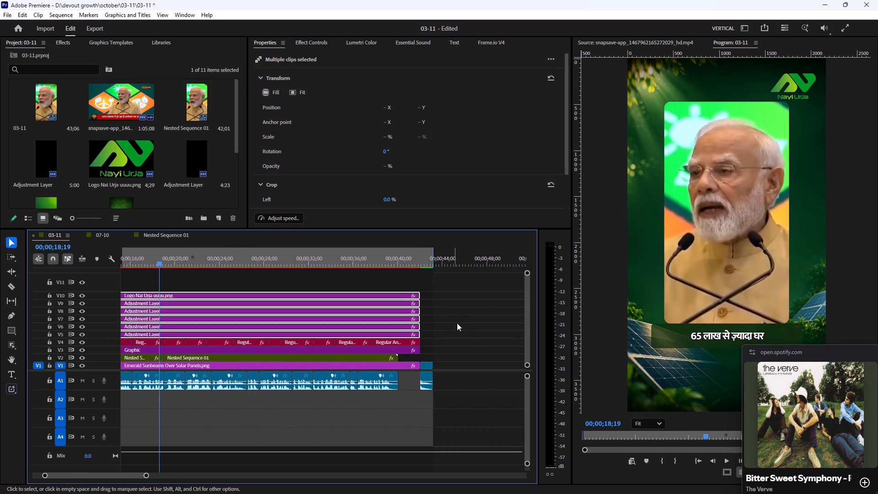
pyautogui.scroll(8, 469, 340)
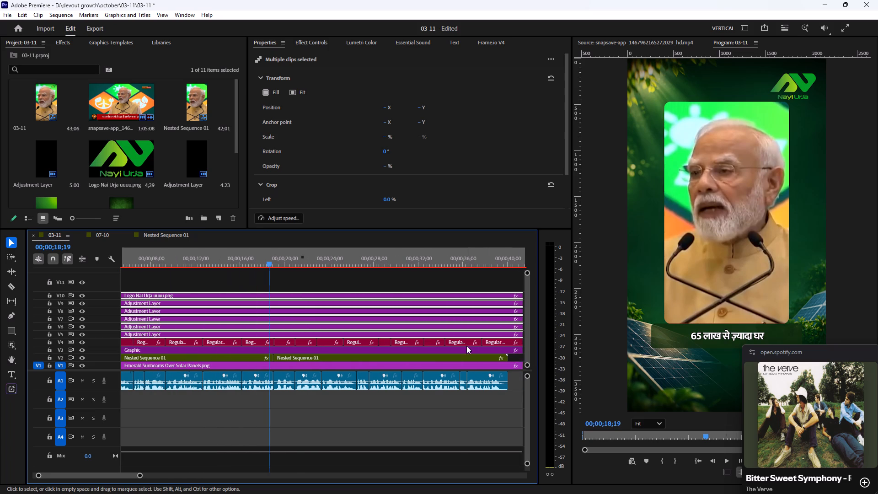
# Delete the V4 Regular Animation caption "इस अभियान से जुड़…" that belongs to the removed passage, at 00;00;19;19.
pyautogui.press('=')
pyautogui.press('=')
pyautogui.moveTo(361, 259); pyautogui.dragTo(361, 259)
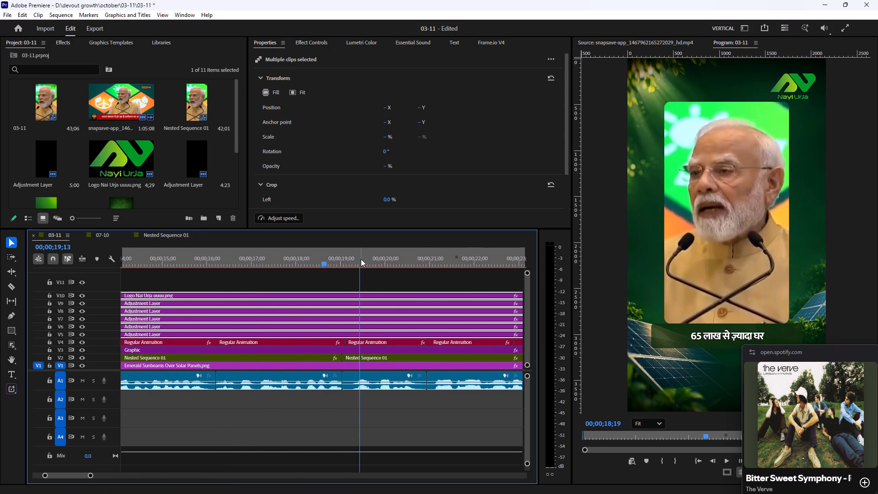
pyautogui.moveTo(361, 259); pyautogui.dragTo(370, 262)
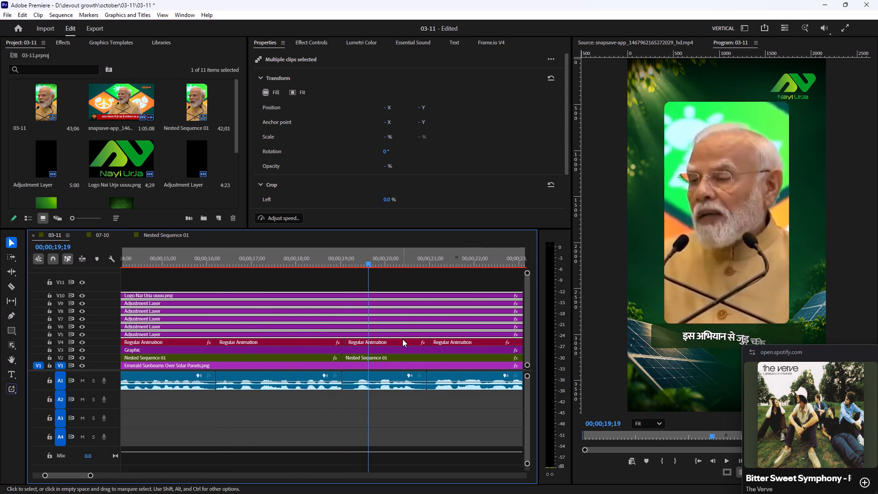
pyautogui.click(402, 339)
pyautogui.press('Delete')
# Close the V4 gap by moving all following Regular Animation captions back to line up with the V2 and A1 cut.
pyautogui.click(402, 341)
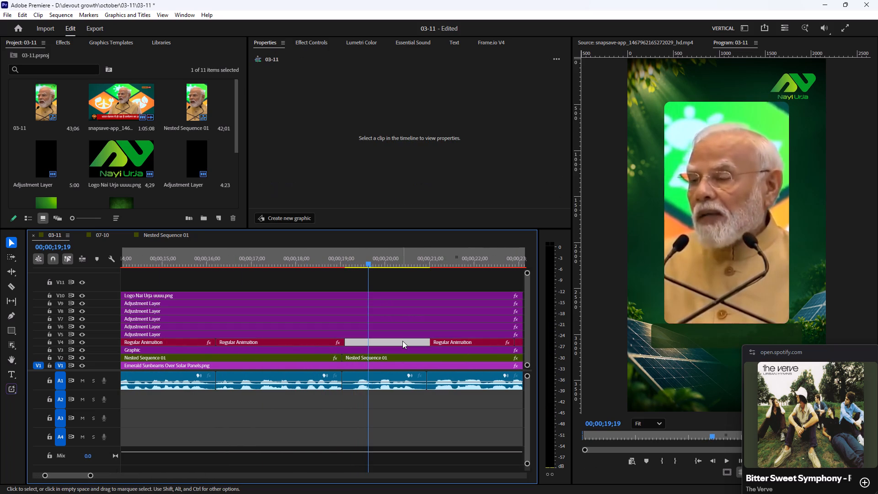
pyautogui.press('Delete')
pyautogui.click(402, 341)
pyautogui.write('--')
pyautogui.press('-')
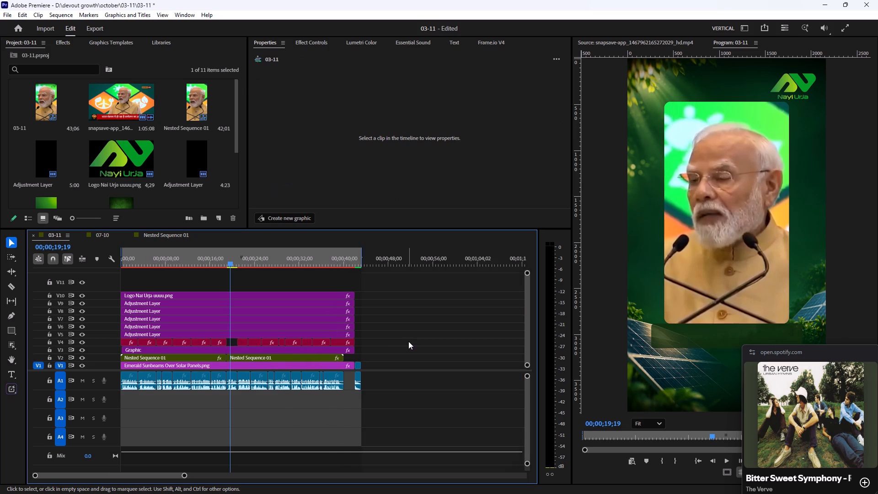
pyautogui.moveTo(394, 343); pyautogui.dragTo(244, 342)
pyautogui.press('=')
pyautogui.press('=')
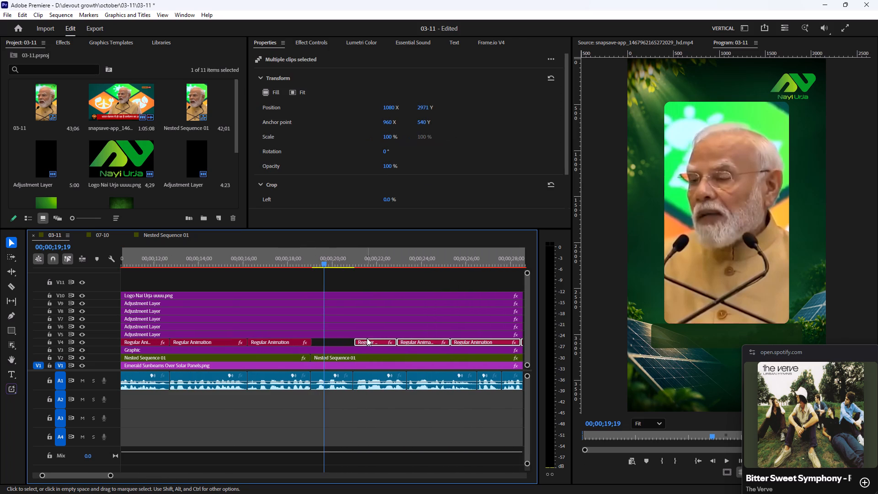
pyautogui.moveTo(366, 342); pyautogui.dragTo(325, 344)
pyautogui.press('=')
pyautogui.press('=')
pyautogui.scroll(2, 301, 369)
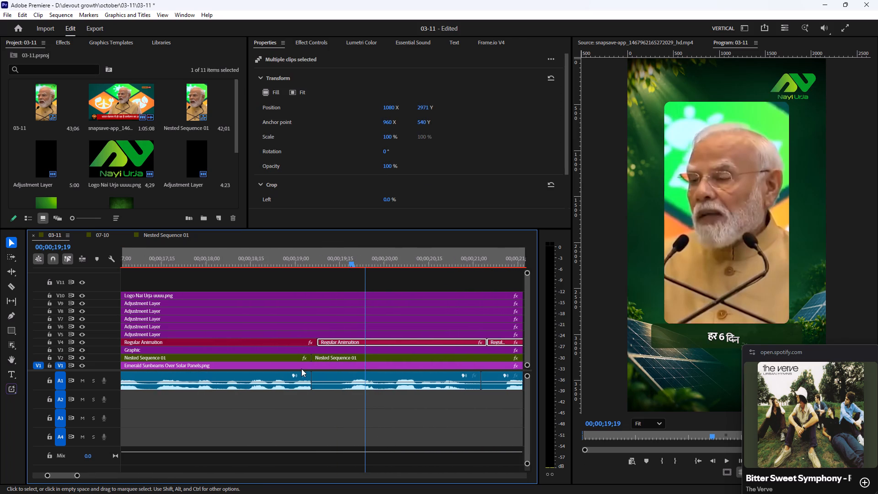
pyautogui.scroll(3, 301, 369)
pyautogui.moveTo(343, 340); pyautogui.dragTo(337, 343)
pyautogui.press('-')
pyautogui.click(363, 342)
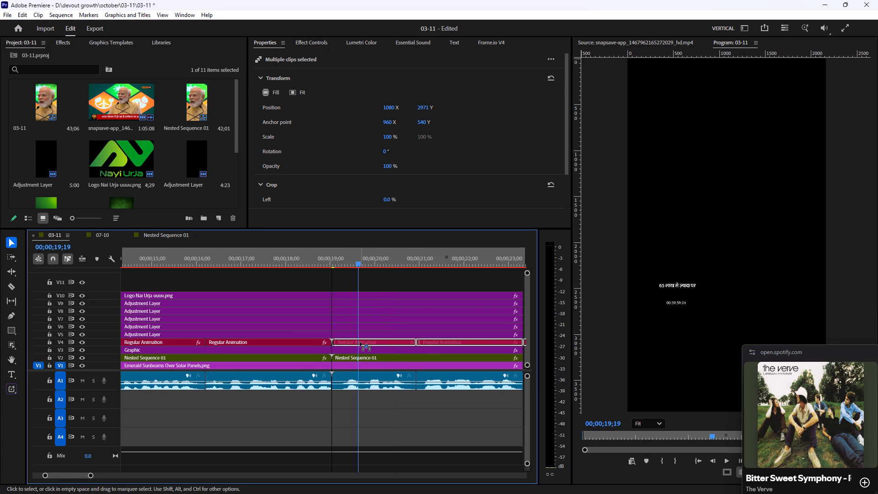
pyautogui.press('-')
pyautogui.press('-')
pyautogui.press('-')
pyautogui.click(401, 347)
# Trim the ends of the V5–V10 clips, the V3 Graphic and the V1 background back to the end of the speech, about 00;00;40;00.
pyautogui.press('=')
pyautogui.press('=')
pyautogui.scroll(-3, 399, 346)
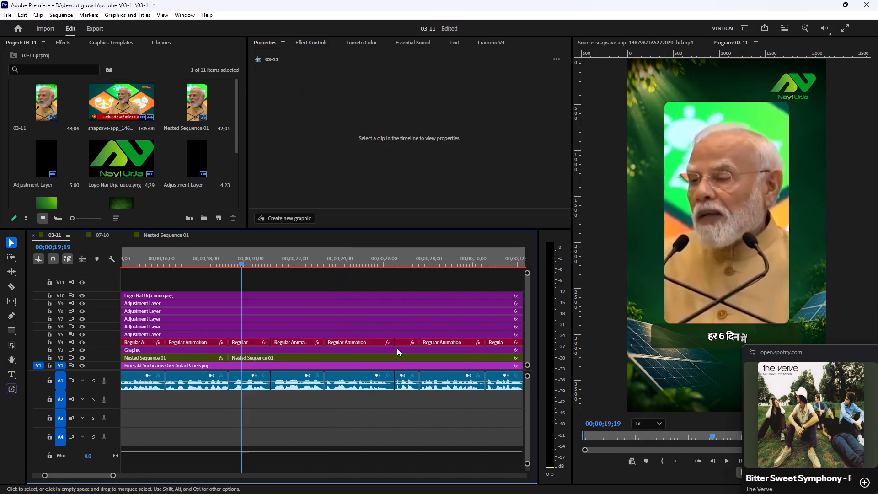
pyautogui.scroll(-20, 397, 348)
pyautogui.scroll(-3, 397, 348)
pyautogui.moveTo(472, 288); pyautogui.dragTo(464, 327)
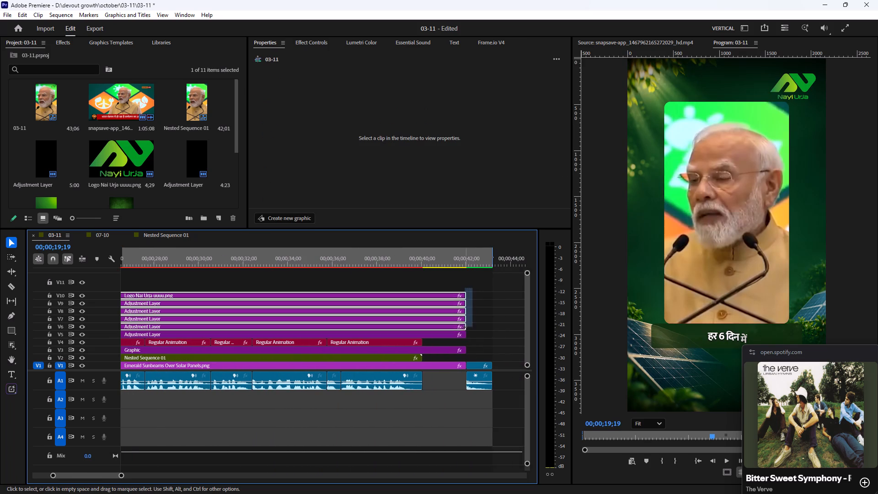
pyautogui.moveTo(464, 327); pyautogui.dragTo(459, 334)
pyautogui.moveTo(472, 309); pyautogui.dragTo(430, 327)
pyautogui.moveTo(467, 349); pyautogui.dragTo(428, 356)
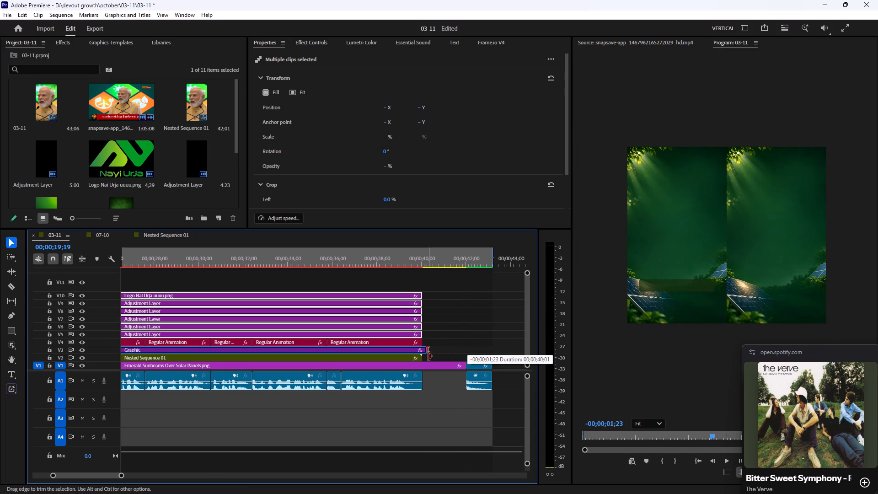
pyautogui.moveTo(428, 356); pyautogui.dragTo(426, 358)
pyautogui.moveTo(462, 362); pyautogui.dragTo(421, 372)
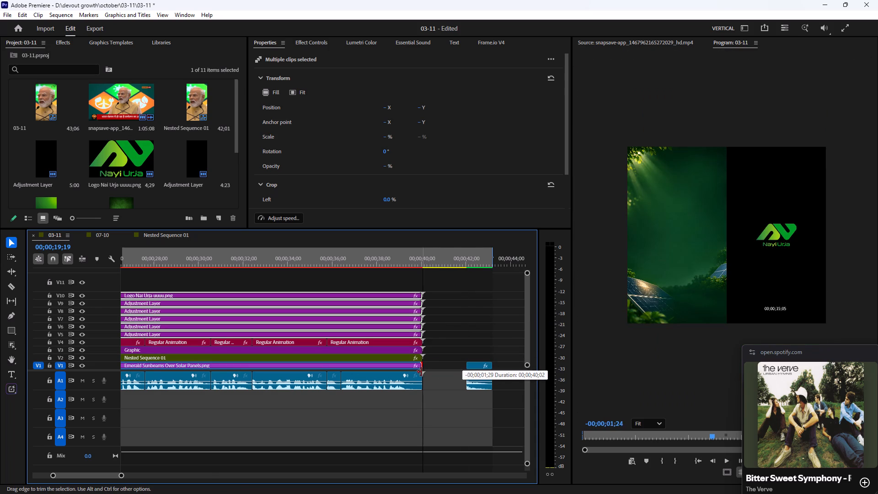
pyautogui.moveTo(421, 372); pyautogui.dragTo(420, 372)
# Remove the V1 gap so the closing logo clip directly follows the trimmed background.
pyautogui.click(439, 363)
pyautogui.press('Delete')
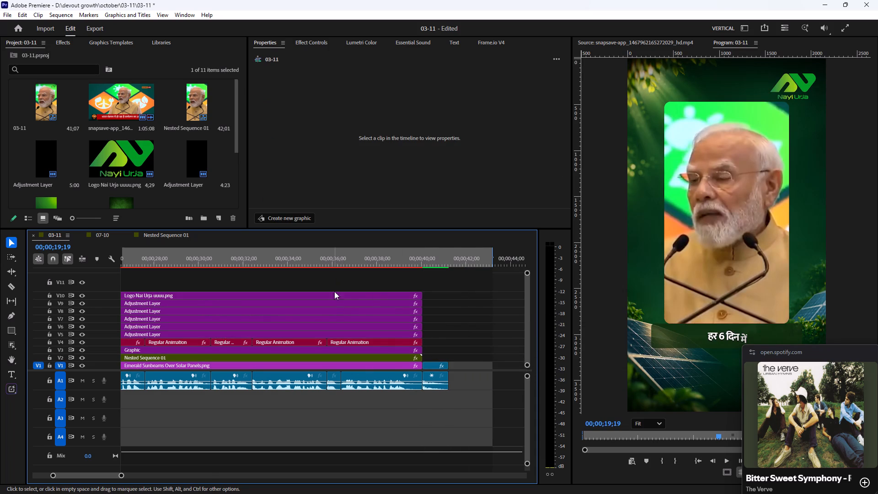
pyautogui.scroll(17, 348, 311)
pyautogui.press('space')
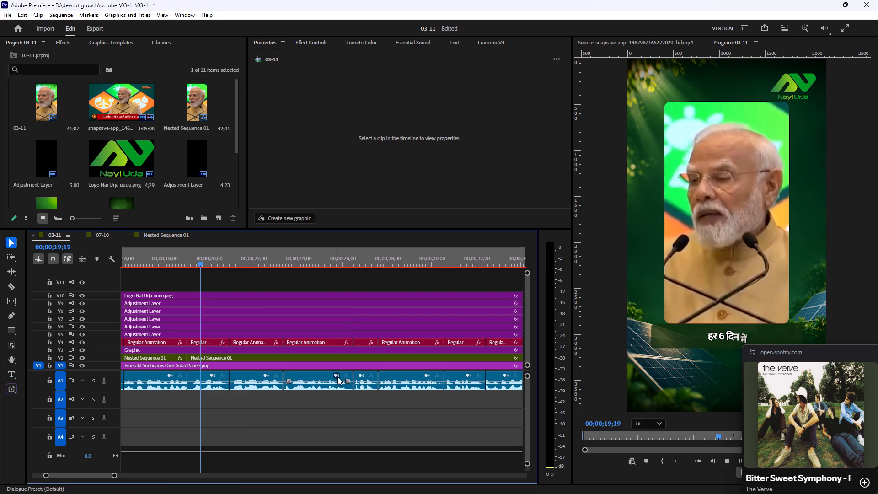
pyautogui.scroll(5, 340, 386)
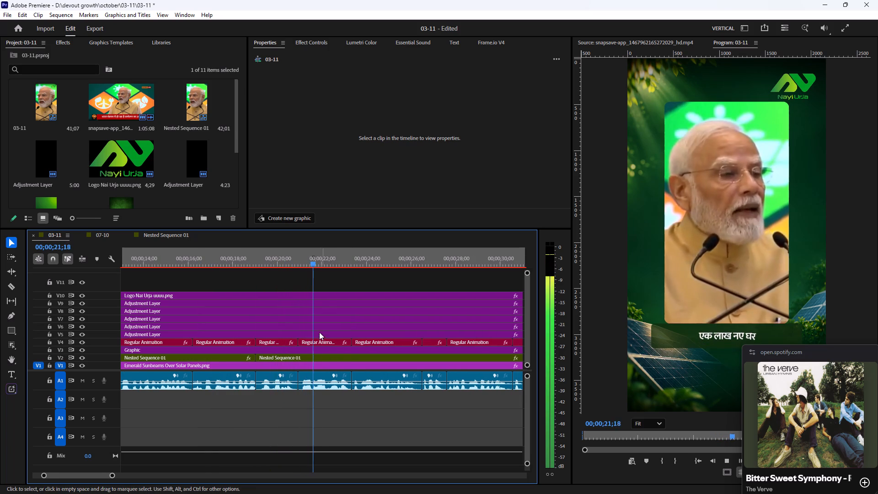
pyautogui.click(214, 256)
pyautogui.press('space')
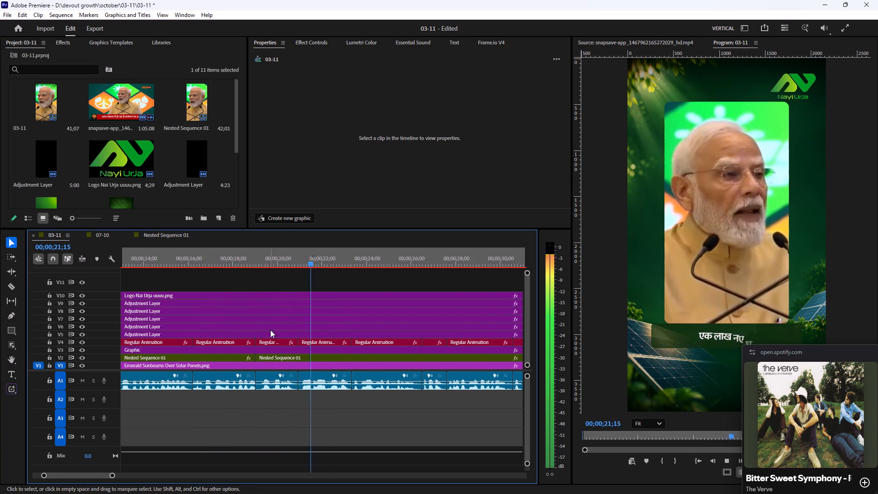
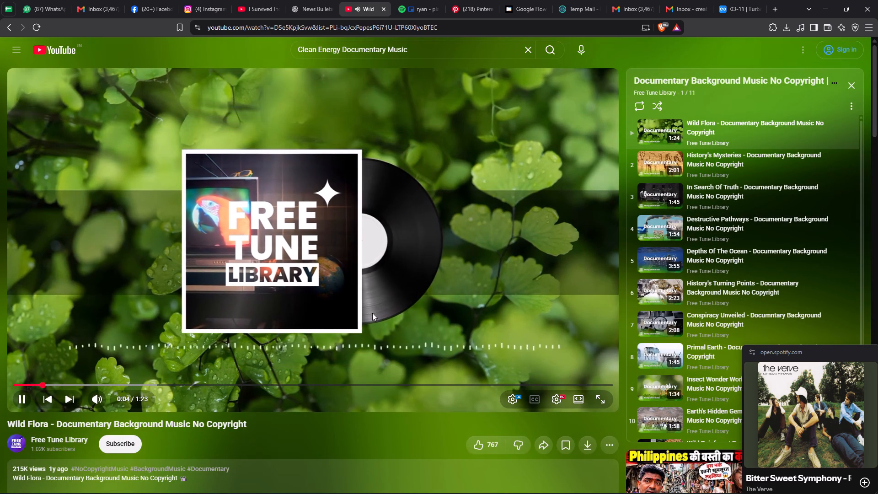
pyautogui.click(544, 449)
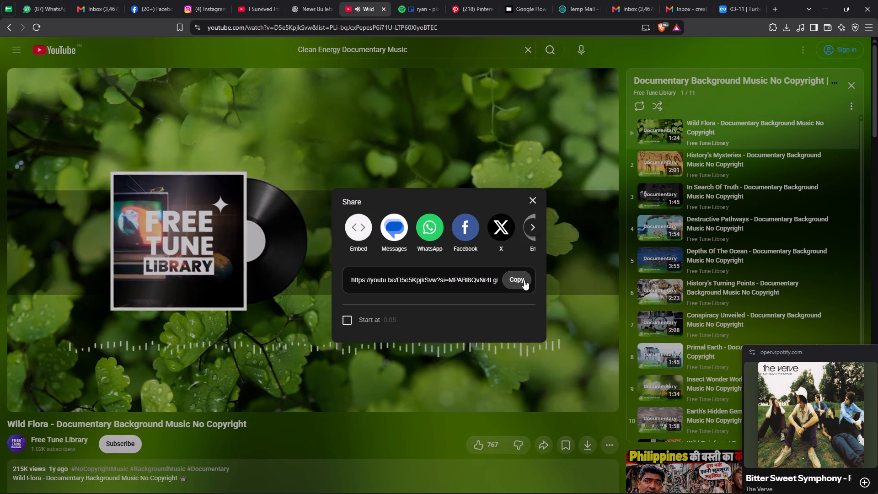
pyautogui.click(524, 280)
pyautogui.click(556, 269)
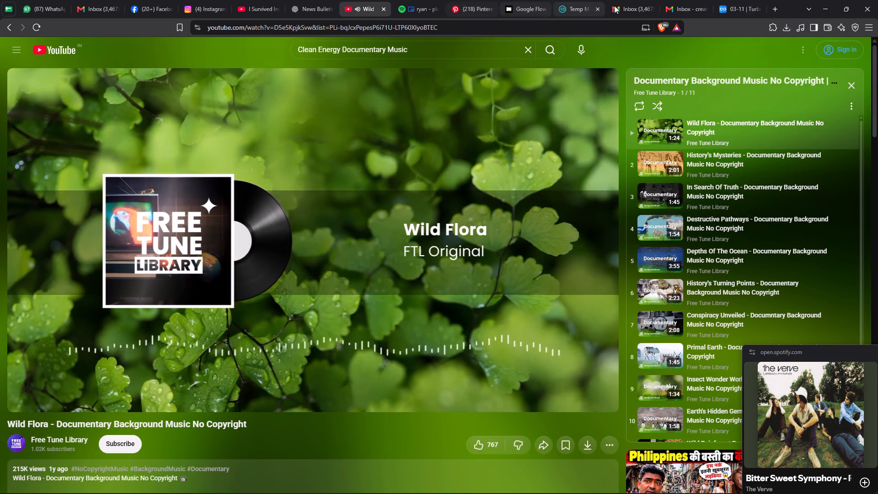
# Search for y2mate in a new browser tab and open the Y2mate YouTube Downloader site.
pyautogui.click(769, 6)
pyautogui.click(402, 130)
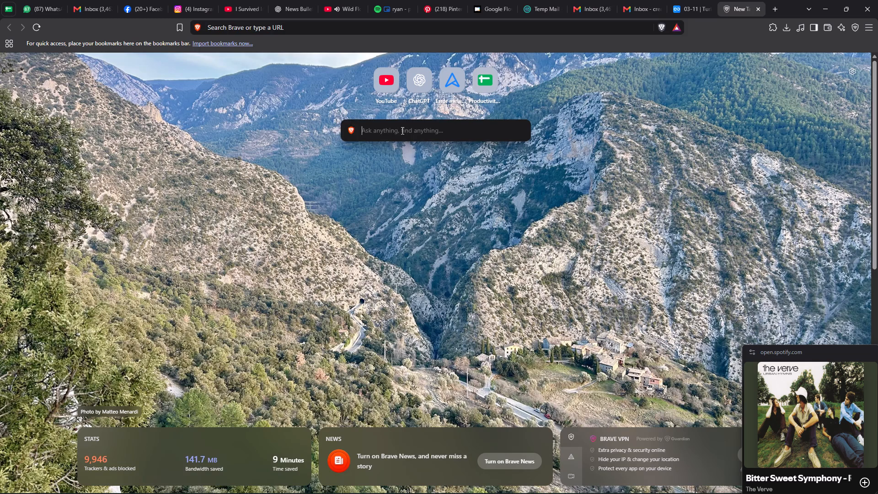
pyautogui.press('y')
pyautogui.press('2')
pyautogui.press('m')
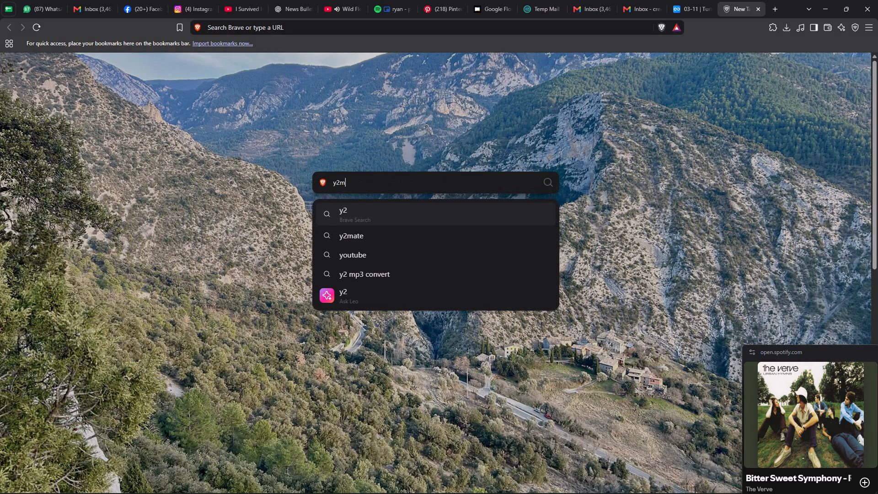
pyautogui.click(365, 235)
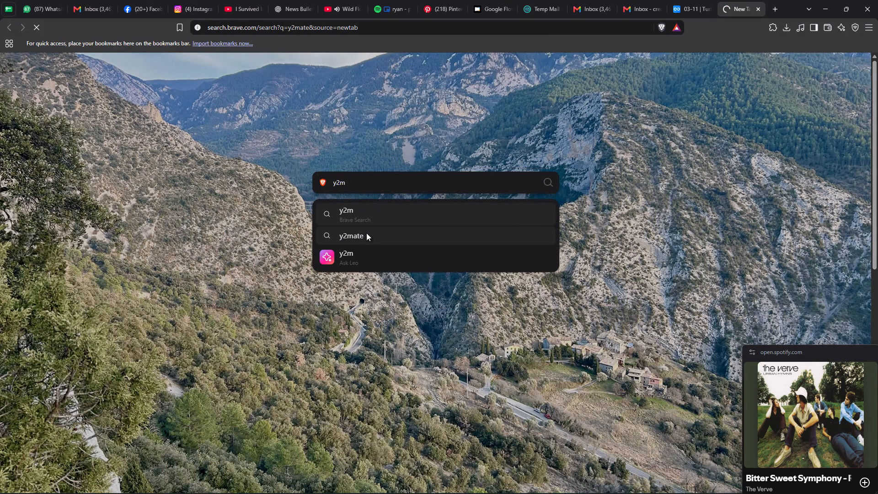
pyautogui.click(127, 124)
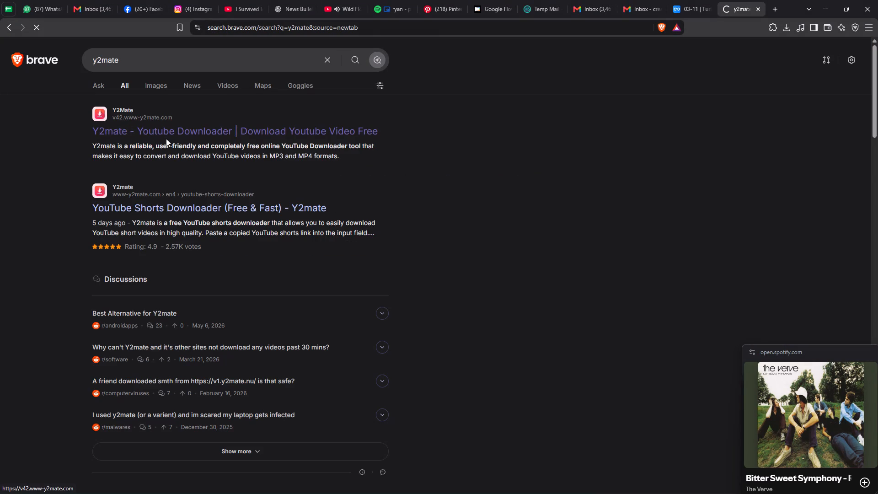
pyautogui.click(323, 49)
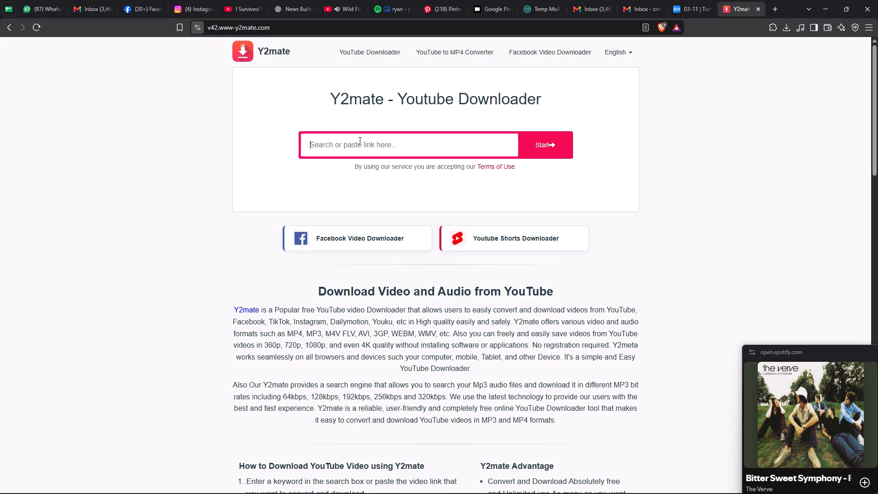
# Convert the copied Wild Flora link and save it as a 256 kbps MP3 in the download/oct/03-11 folder, keeping the suggested file name.
pyautogui.click(360, 141)
pyautogui.hotkey('ctrl', 'v')
pyautogui.press('Return')
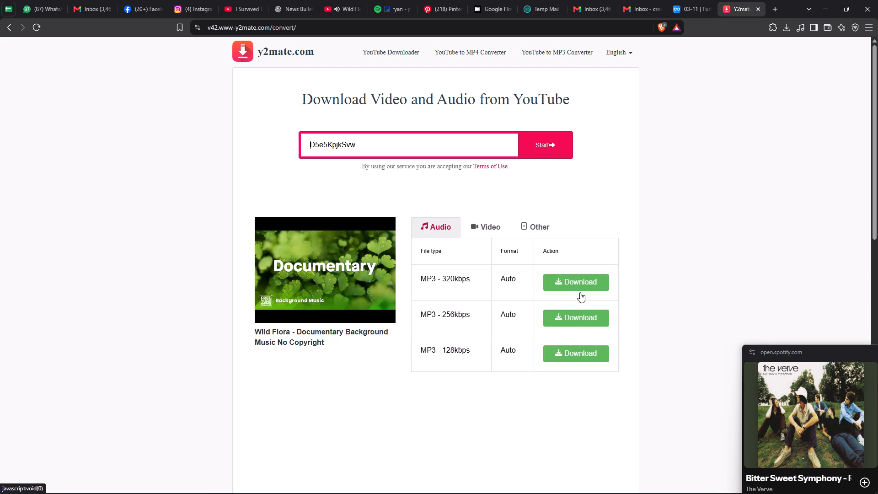
pyautogui.click(573, 315)
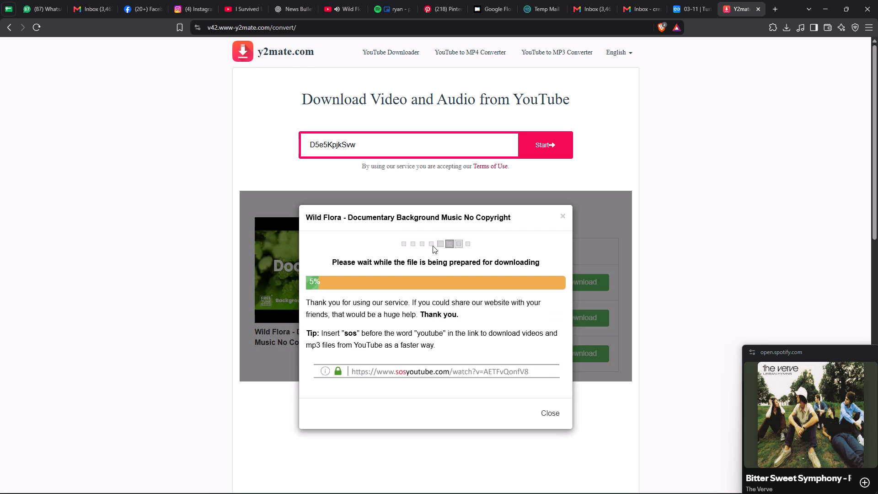
pyautogui.click(428, 246)
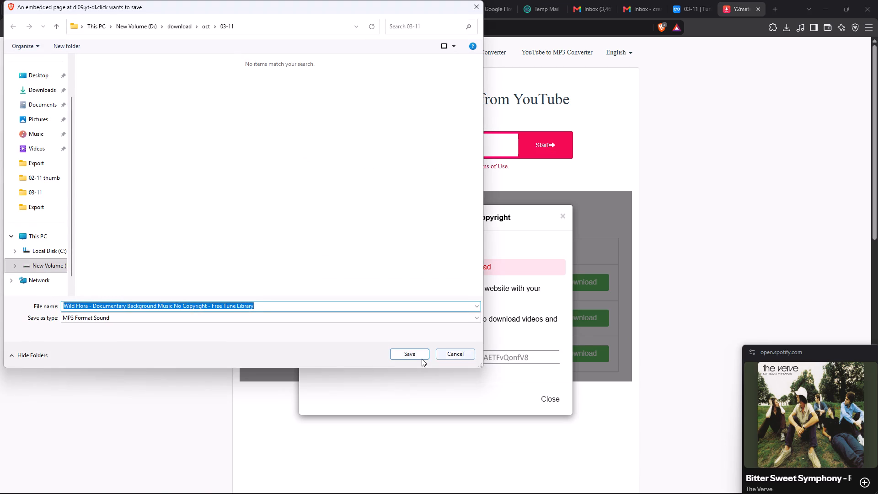
pyautogui.click(414, 355)
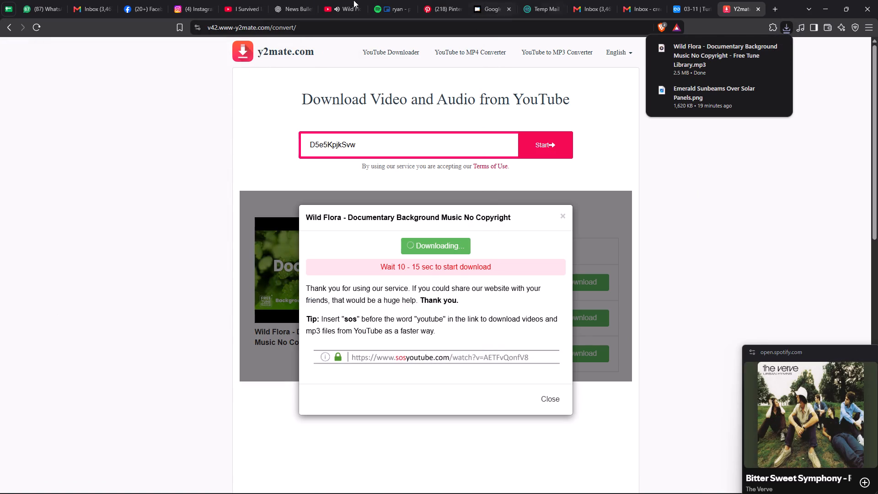
# Pause the Wild Flora video on YouTube and switch back to Premiere Pro.
pyautogui.click(343, 0)
pyautogui.click(403, 261)
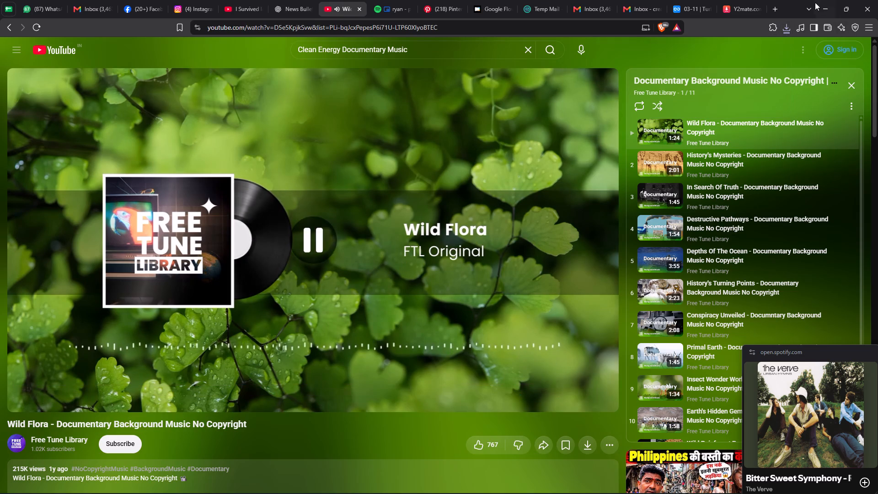
pyautogui.click(825, 0)
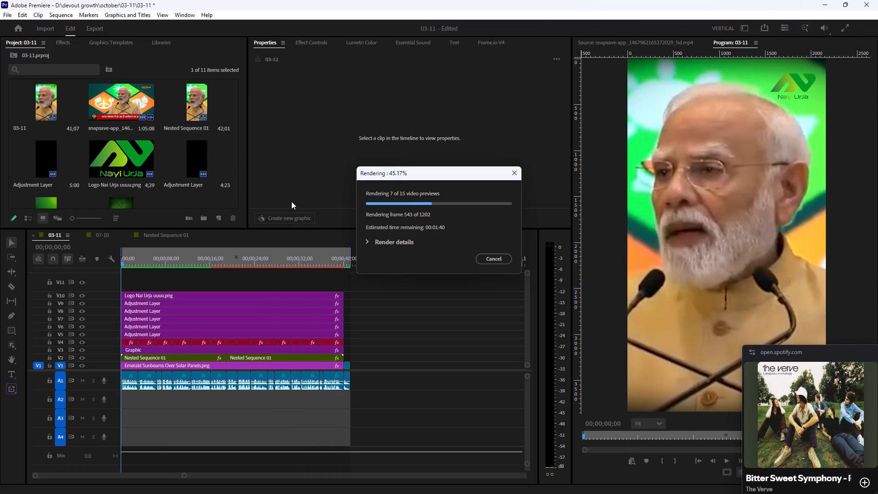
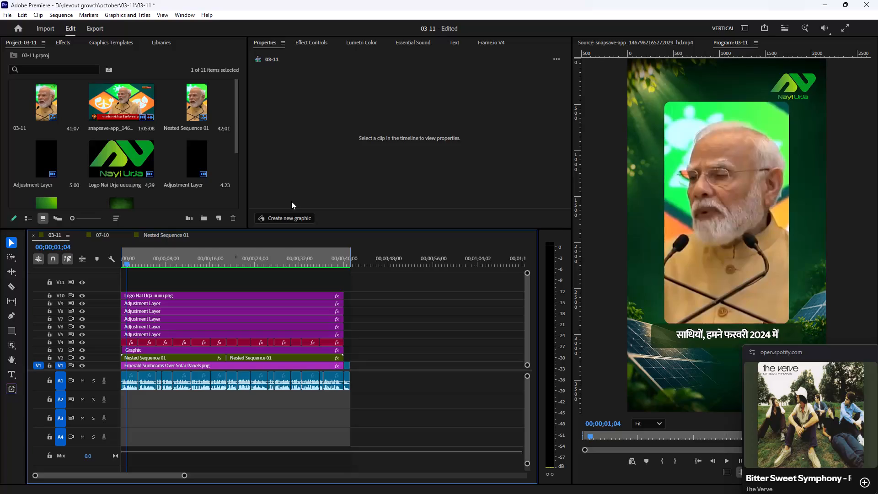
# Import the Wild Flora music file from the download/oct/03-11 folder into the project.
pyautogui.press('space')
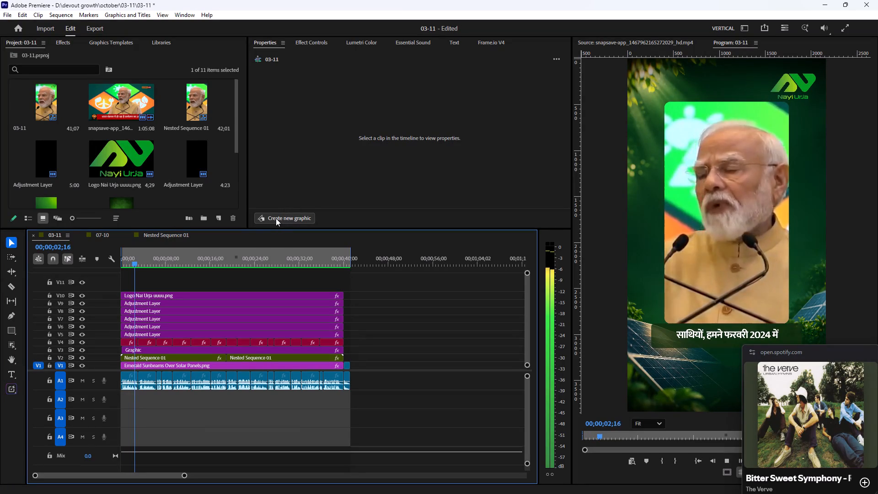
pyautogui.press('space')
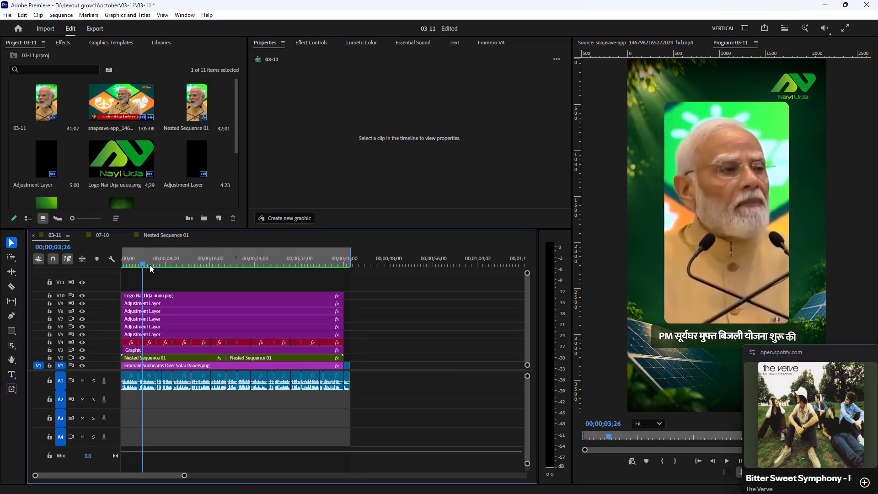
pyautogui.moveTo(148, 263); pyautogui.dragTo(107, 267)
pyautogui.scroll(-6, 142, 123)
pyautogui.doubleClick(176, 175)
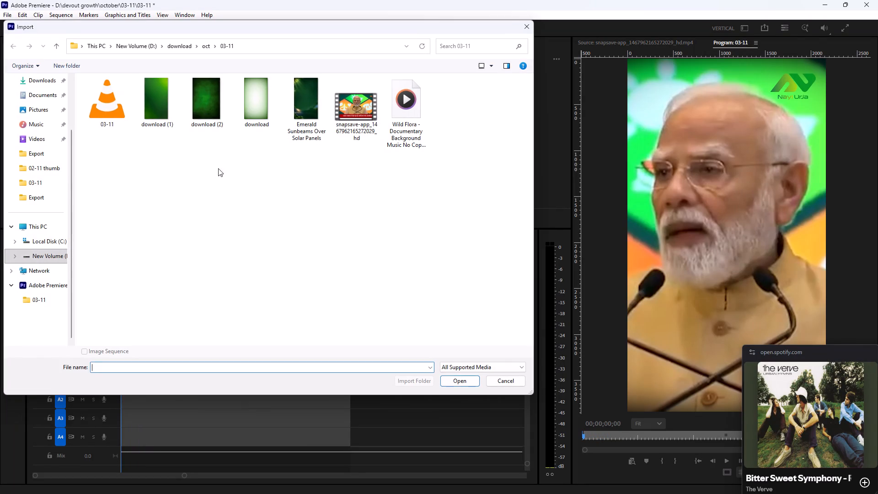
pyautogui.doubleClick(407, 92)
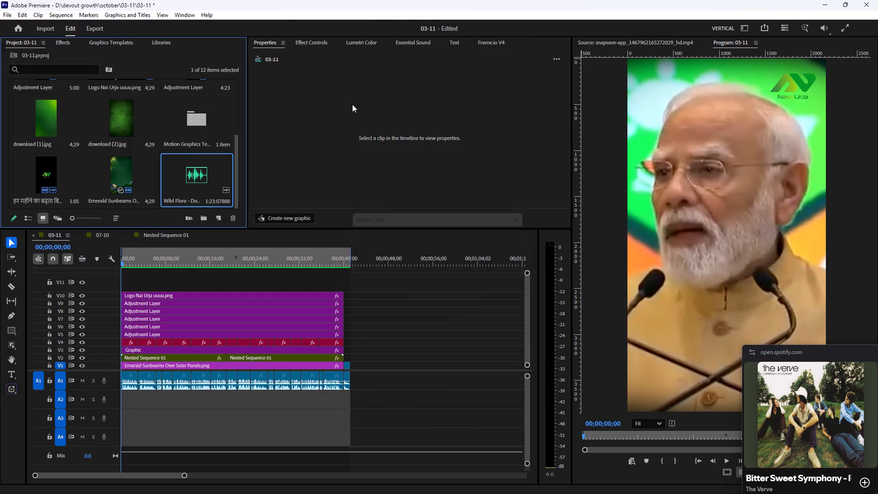
# Preview the Wild Flora track in the source monitor and mark its out point at 00;00;35;15.
pyautogui.doubleClick(196, 157)
pyautogui.moveTo(662, 446); pyautogui.dragTo(566, 448)
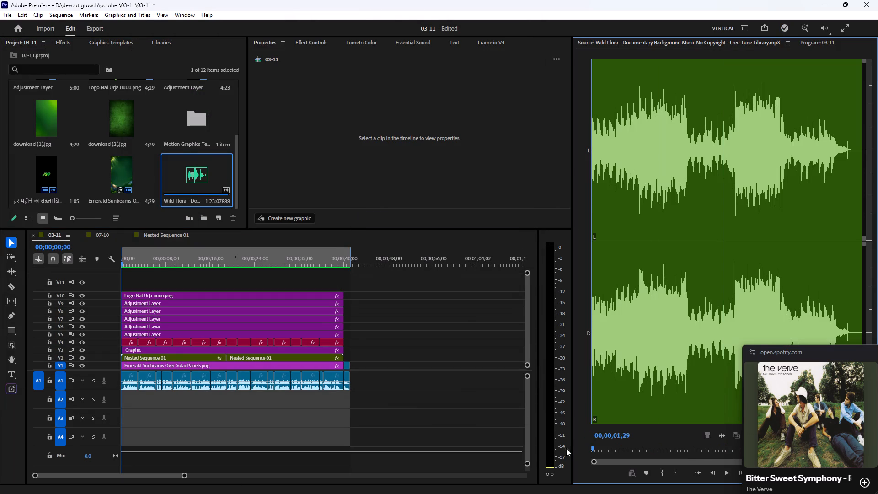
pyautogui.moveTo(566, 448); pyautogui.dragTo(533, 455)
pyautogui.press('space')
pyautogui.moveTo(692, 450); pyautogui.dragTo(694, 450)
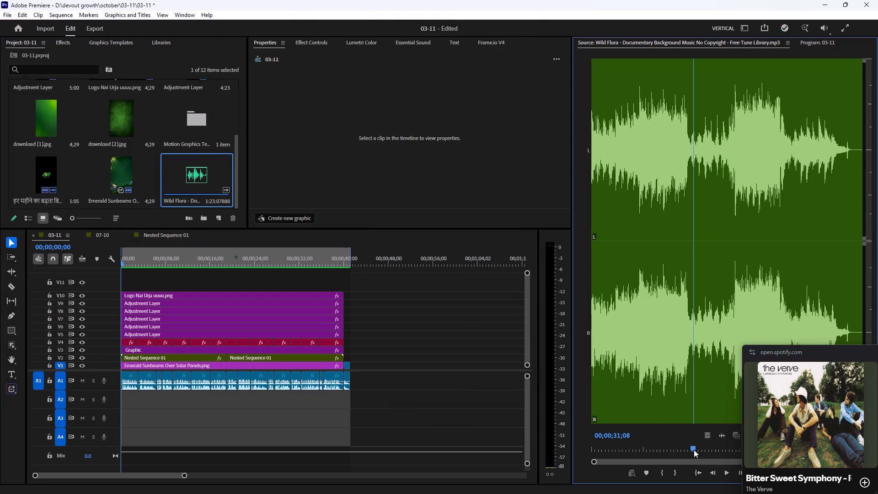
pyautogui.moveTo(694, 450); pyautogui.dragTo(695, 450)
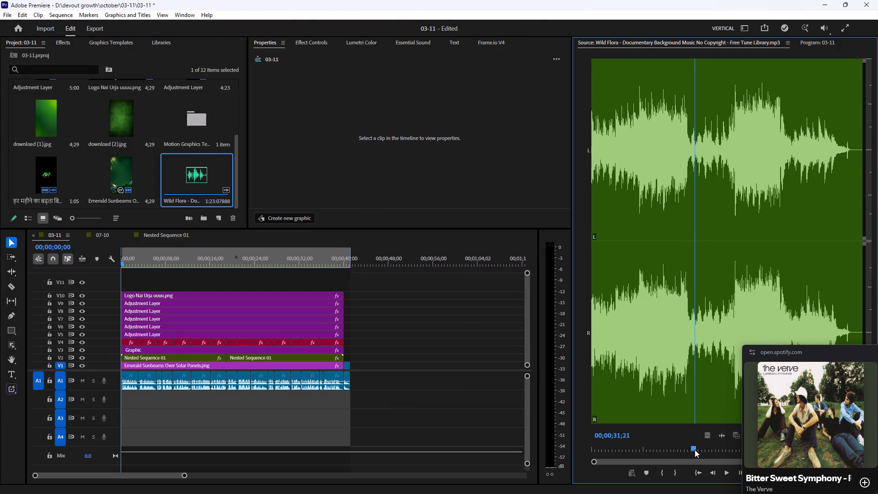
pyautogui.moveTo(695, 450); pyautogui.dragTo(706, 449)
pyautogui.press('space')
pyautogui.press('space')
pyautogui.click(678, 472)
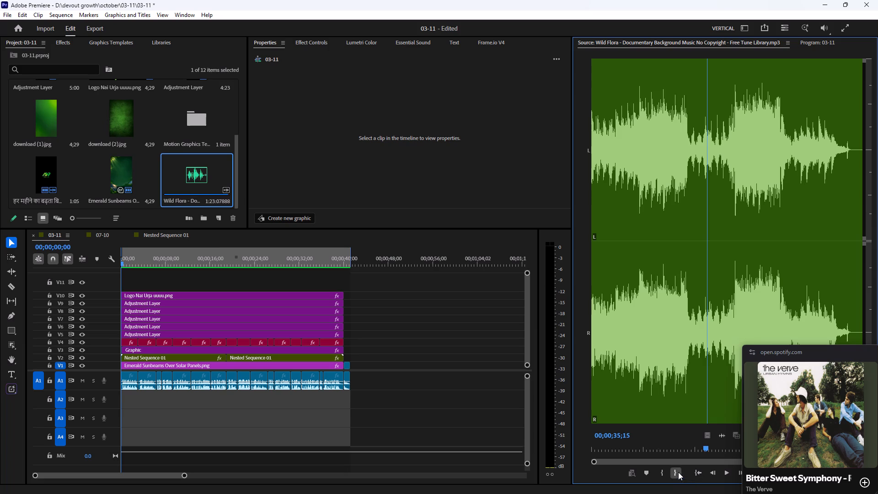
# Place the marked Wild Flora audio on A2 at the sequence start and extend it to the end of the main visuals.
pyautogui.moveTo(722, 437); pyautogui.dragTo(112, 400)
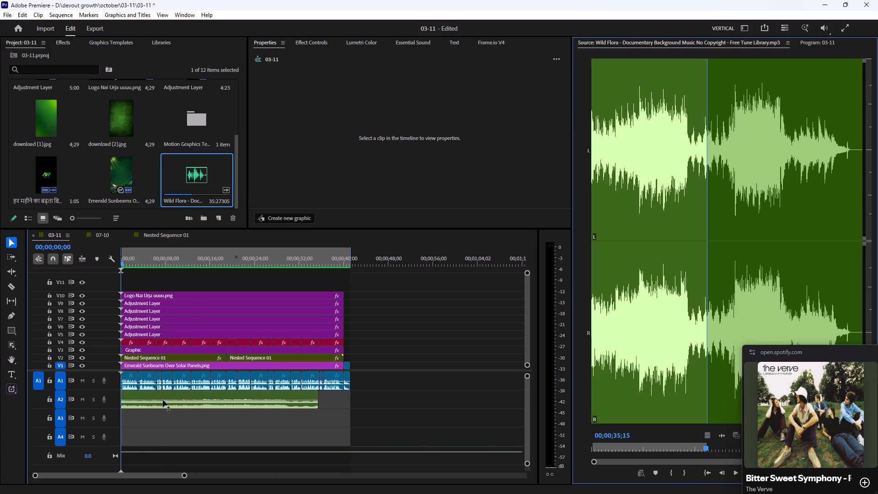
pyautogui.moveTo(323, 405); pyautogui.dragTo(347, 404)
# Lower the Wild Flora clip's volume to -7.5 dB while the sequence plays.
pyautogui.press('space')
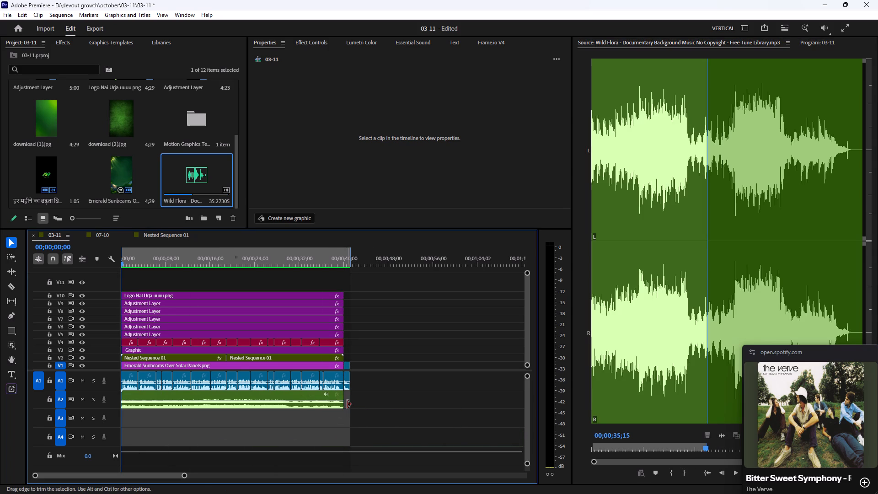
pyautogui.press('=')
pyautogui.click(261, 408)
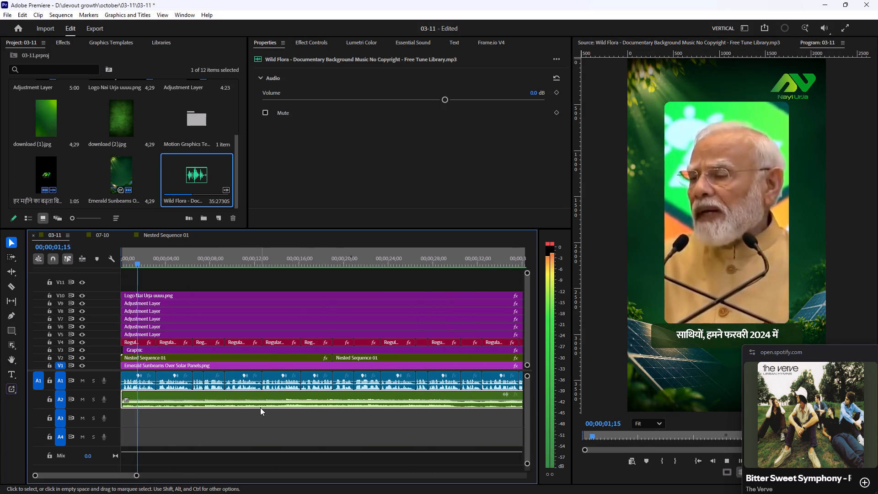
pyautogui.moveTo(441, 99); pyautogui.dragTo(382, 113)
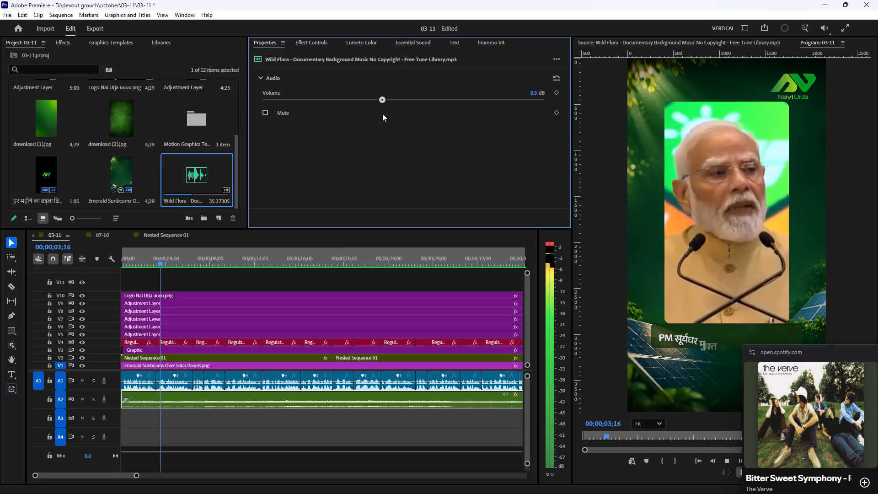
pyautogui.moveTo(382, 113); pyautogui.dragTo(375, 118)
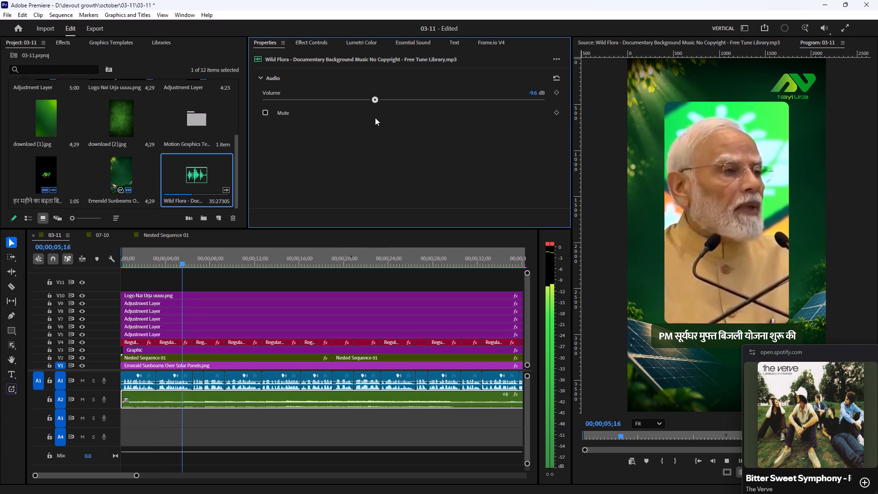
pyautogui.moveTo(375, 118); pyautogui.dragTo(391, 118)
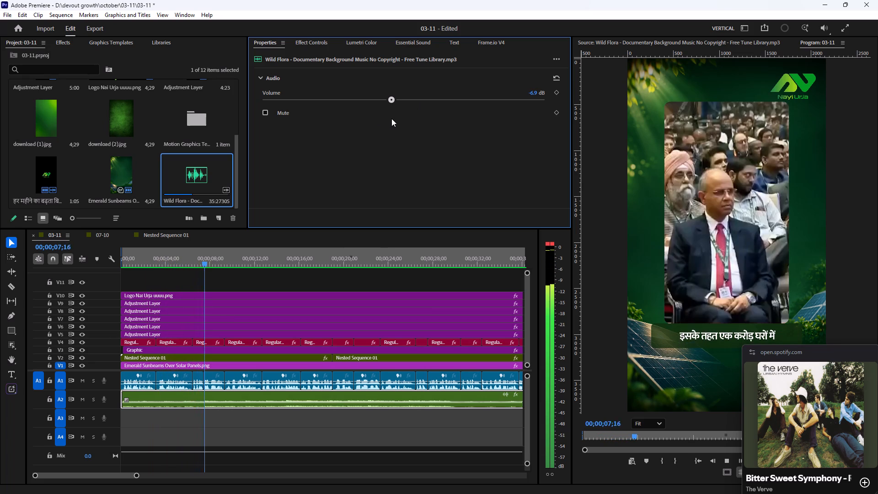
pyautogui.moveTo(391, 118); pyautogui.dragTo(388, 123)
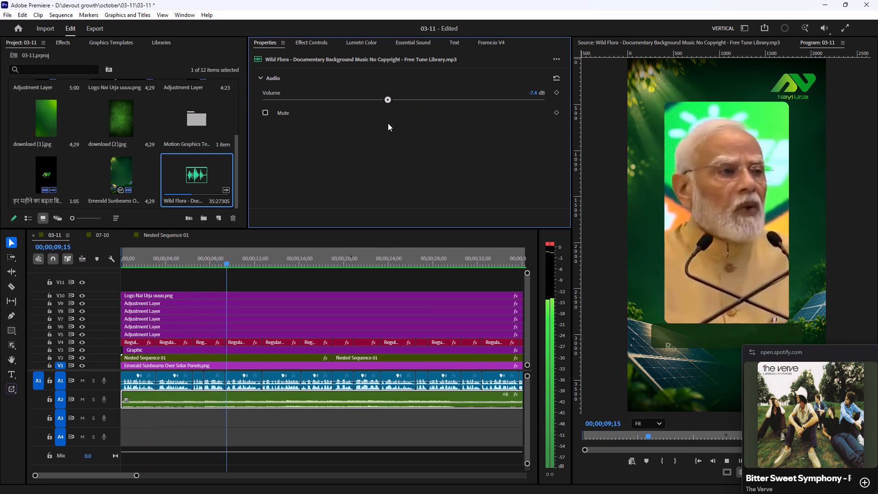
pyautogui.moveTo(388, 123); pyautogui.dragTo(388, 122)
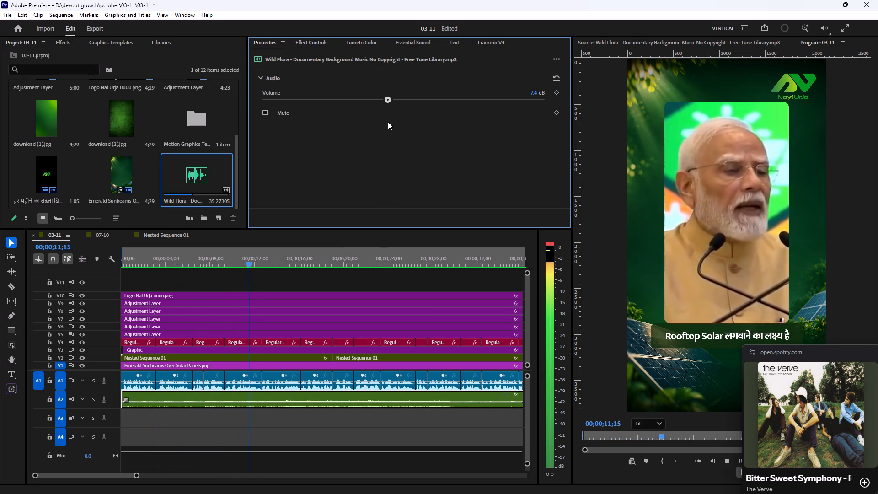
pyautogui.moveTo(388, 122); pyautogui.dragTo(387, 122)
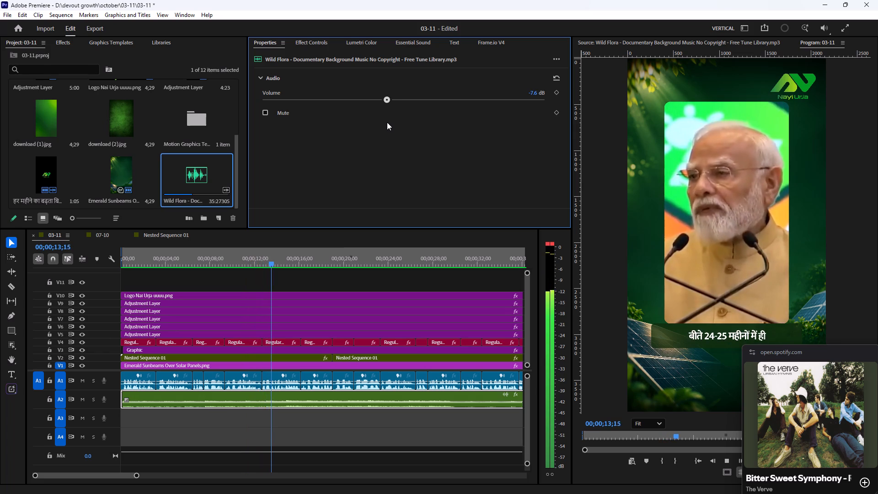
pyautogui.moveTo(387, 122); pyautogui.dragTo(387, 118)
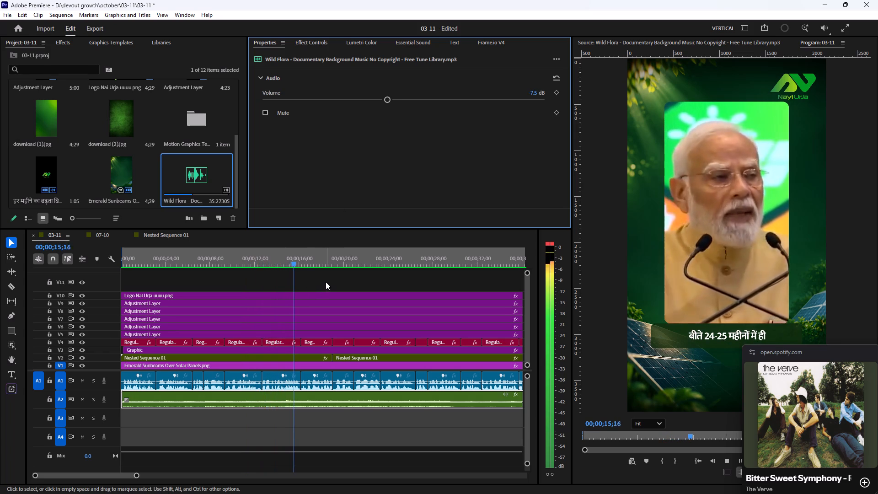
# Add an audio fade-out of about 18 frames at the end of the Wild Flora clip on A2 and play it back.
pyautogui.click(326, 282)
pyautogui.press('-')
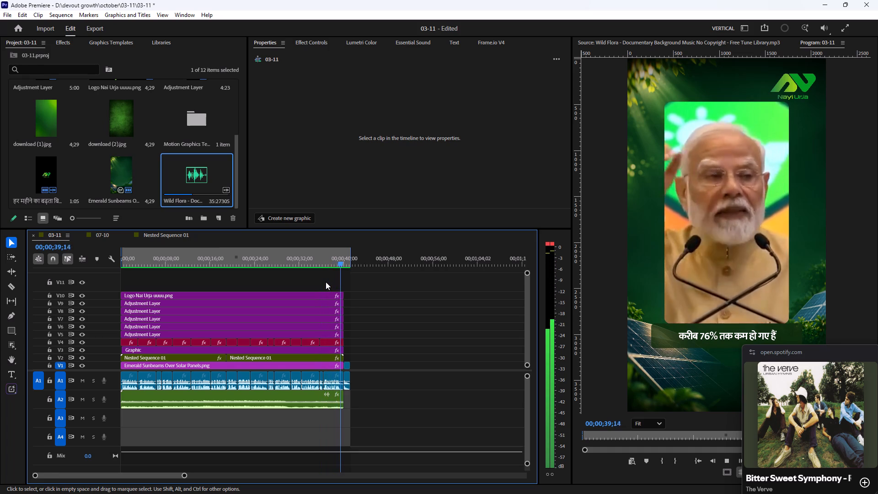
pyautogui.press('=')
pyautogui.press('=')
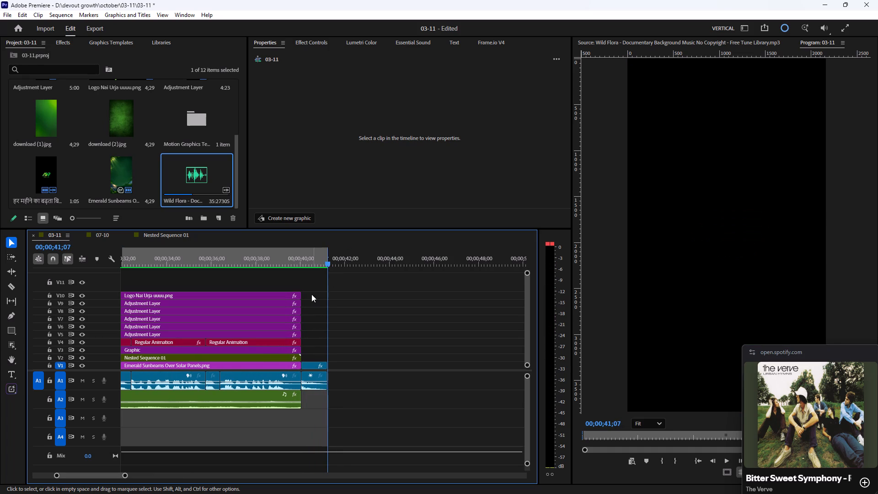
pyautogui.press('space')
pyautogui.click(296, 261)
pyautogui.press('=')
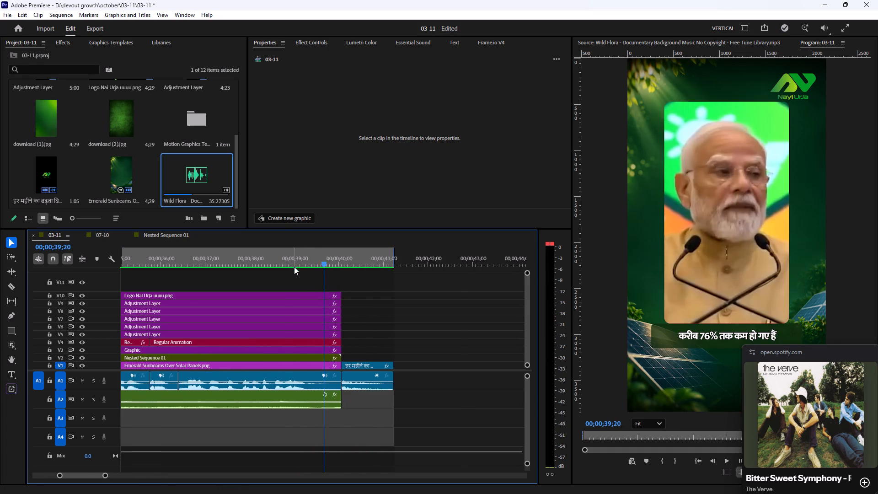
pyautogui.press('=')
pyautogui.press('space')
pyautogui.press('space')
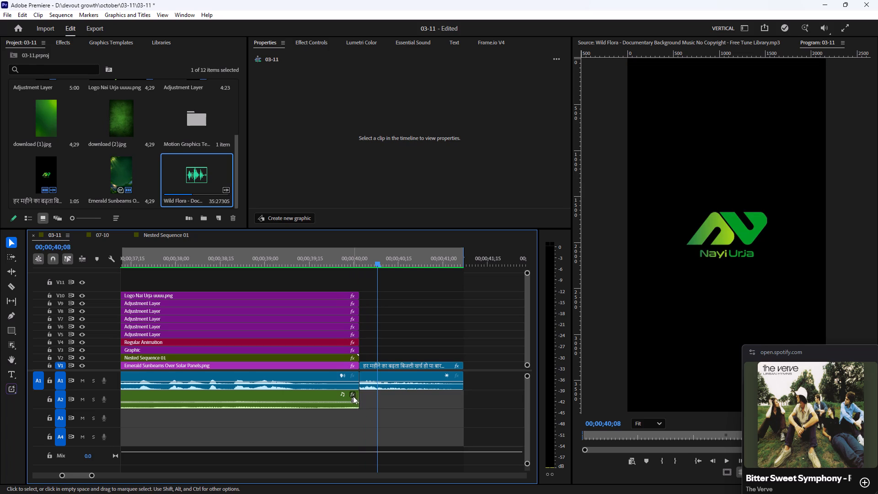
pyautogui.moveTo(354, 399); pyautogui.dragTo(304, 398)
pyautogui.moveTo(276, 257); pyautogui.dragTo(251, 258)
pyautogui.press('space')
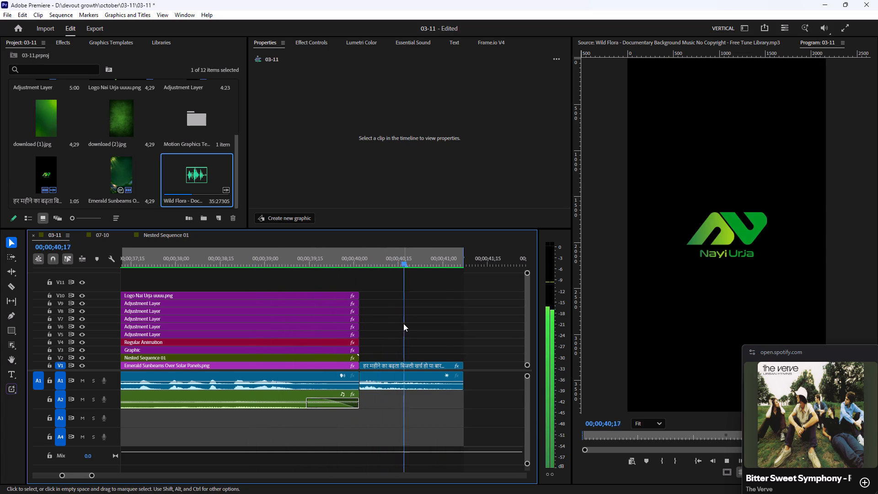
pyautogui.click(403, 323)
pyautogui.press('space')
# Export the 03-11 sequence from its start as H.264, replacing the existing "nayi urja & modi jii.mp4" in the 03-11 Export folder.
pyautogui.write('--')
pyautogui.press('-')
pyautogui.moveTo(252, 254); pyautogui.dragTo(45, 276)
pyautogui.press('-')
pyautogui.press('-')
pyautogui.press('=')
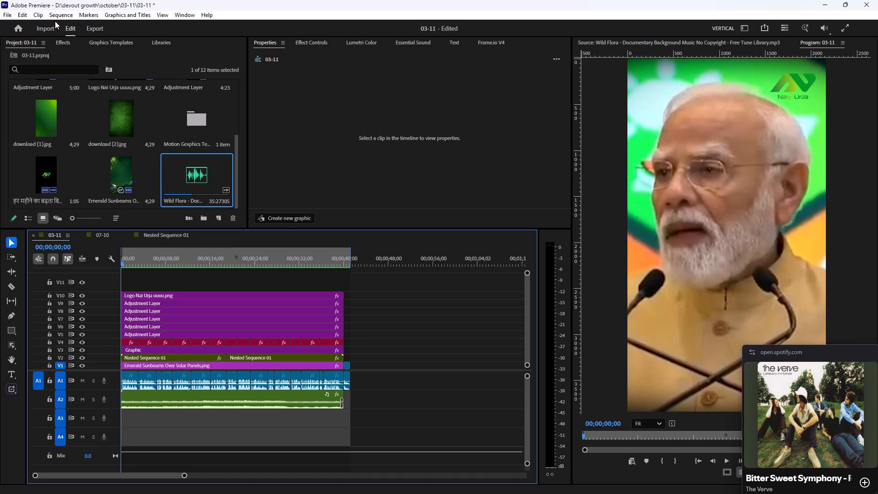
pyautogui.click(387, 341)
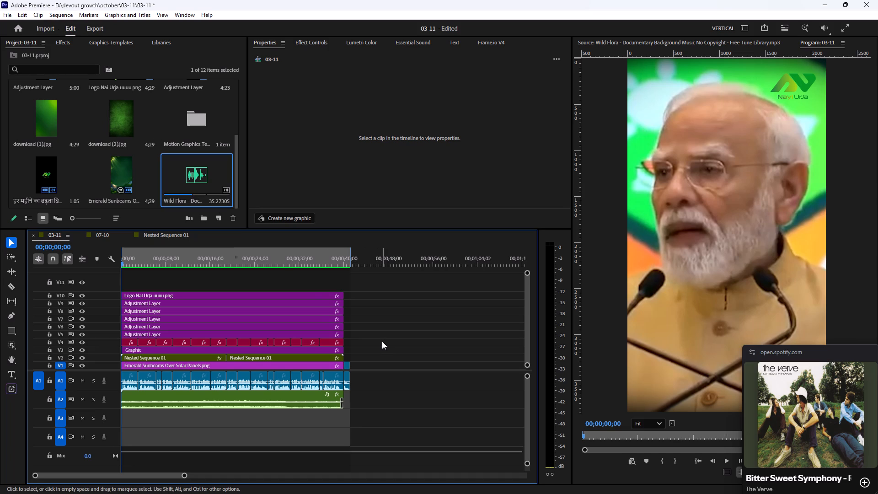
pyautogui.hotkey('ctrl', 'm')
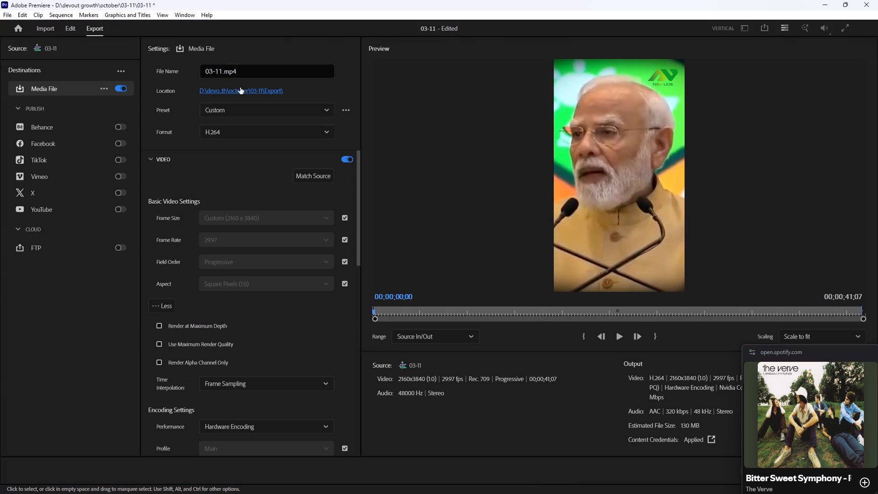
pyautogui.click(241, 92)
pyautogui.doubleClick(122, 106)
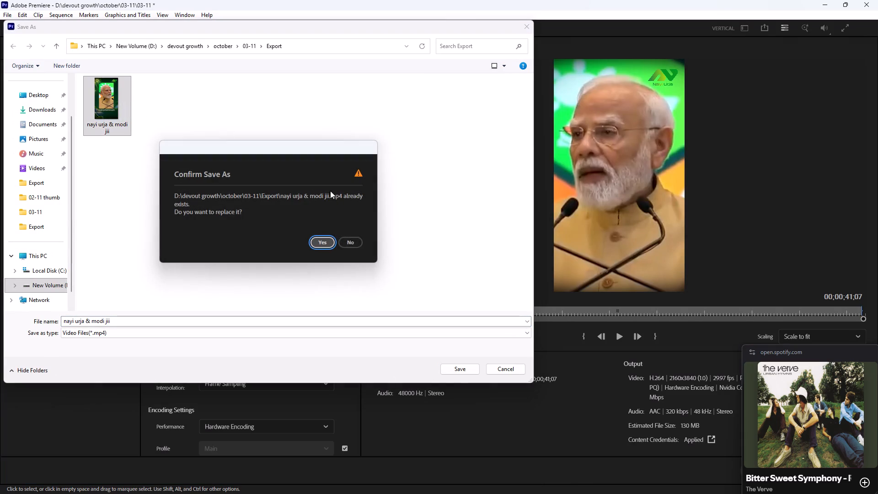
pyautogui.click(321, 240)
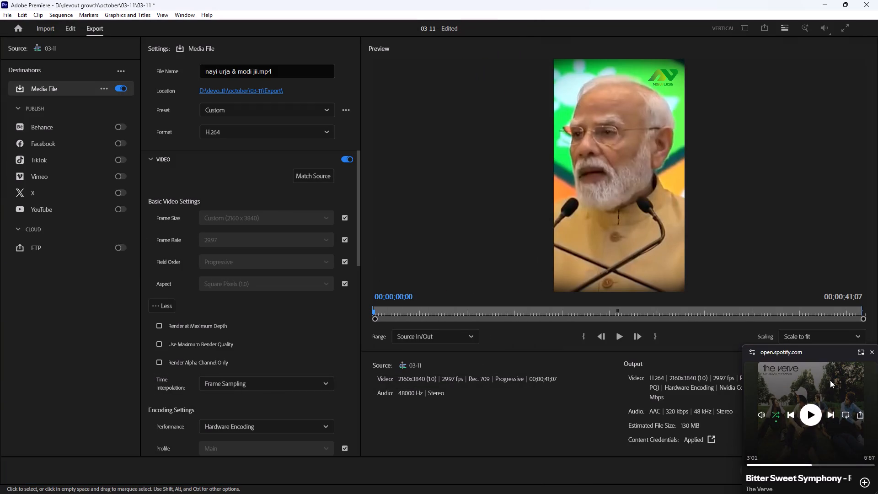
pyautogui.moveTo(821, 352); pyautogui.dragTo(675, 356)
pyautogui.click(847, 470)
pyautogui.moveTo(669, 357); pyautogui.dragTo(814, 341)
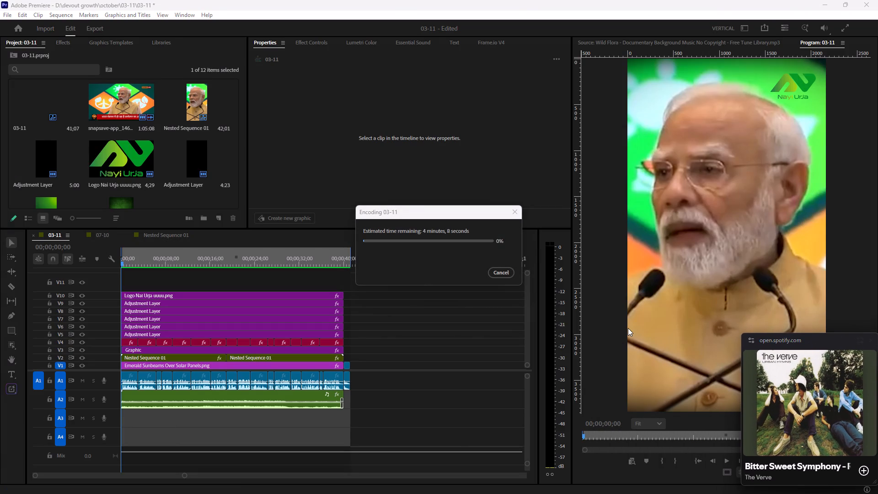
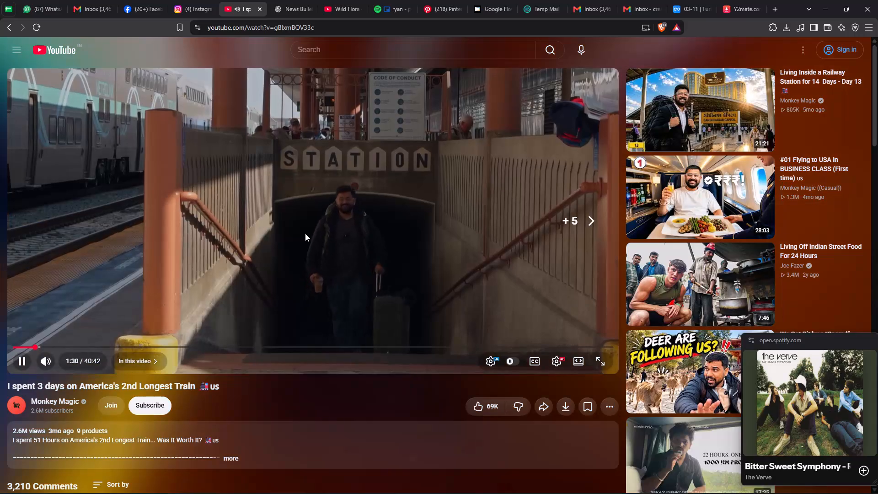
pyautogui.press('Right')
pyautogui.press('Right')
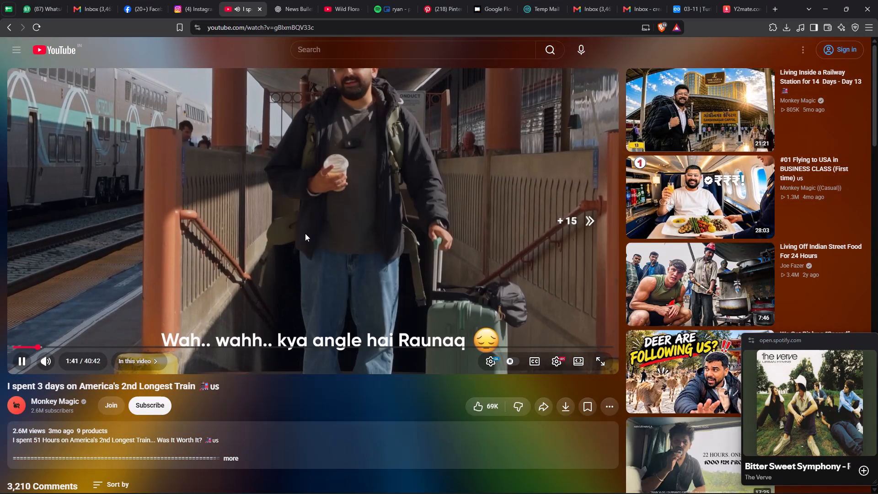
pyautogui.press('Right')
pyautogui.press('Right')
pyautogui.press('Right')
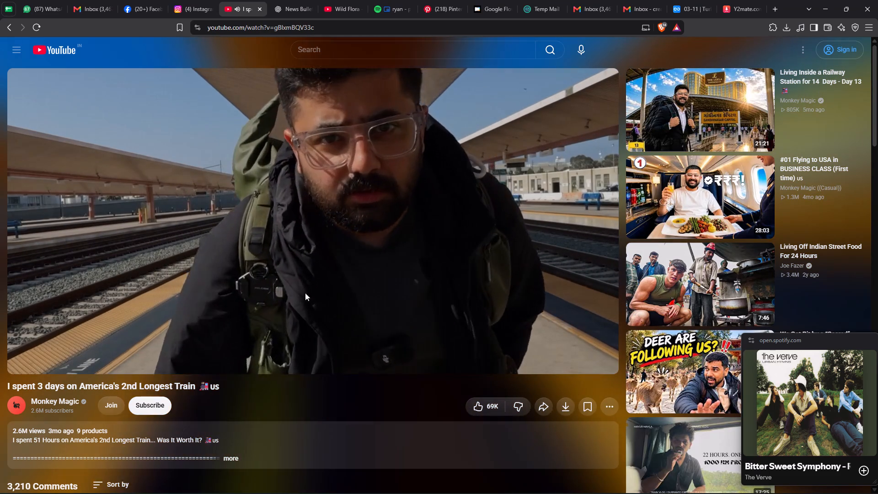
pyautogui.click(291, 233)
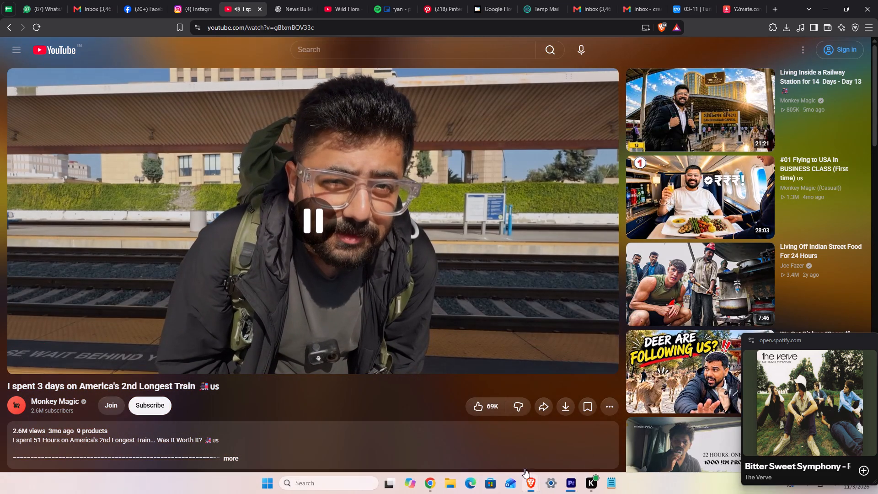
# Switch to Premiere and play the 03-11 sequence from its start, stopping at about 14 seconds.
pyautogui.click(574, 484)
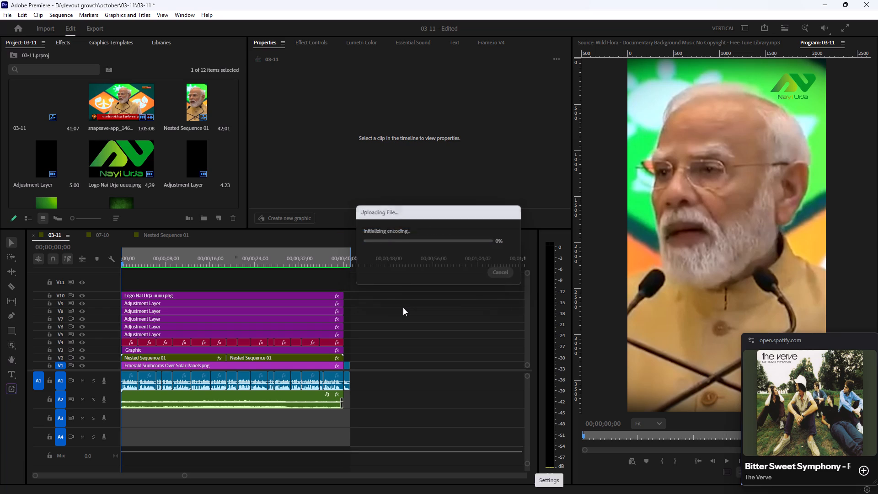
pyautogui.press('space')
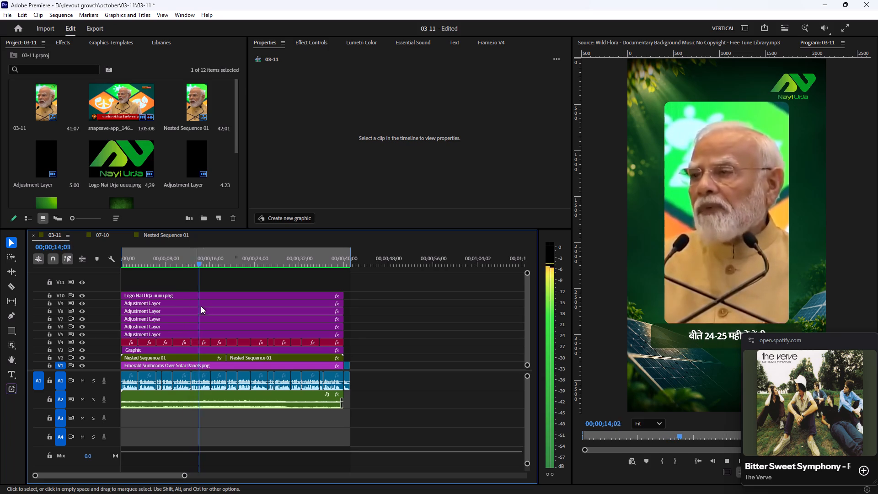
pyautogui.press('space')
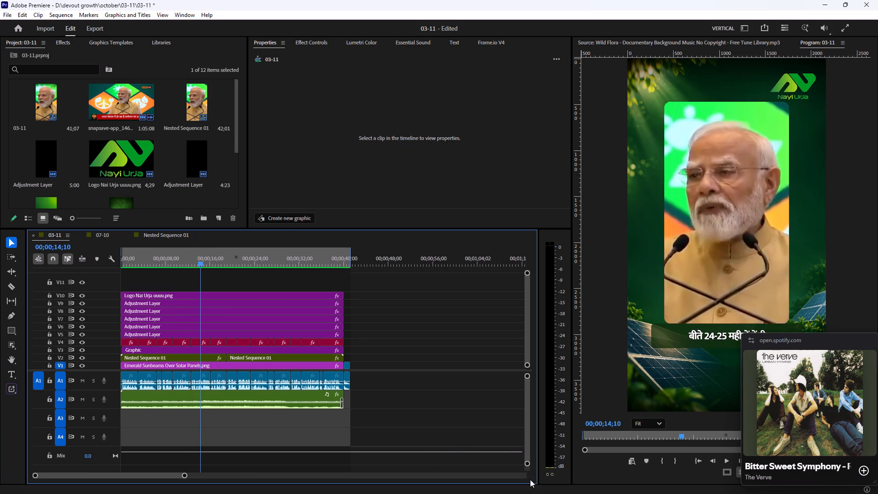
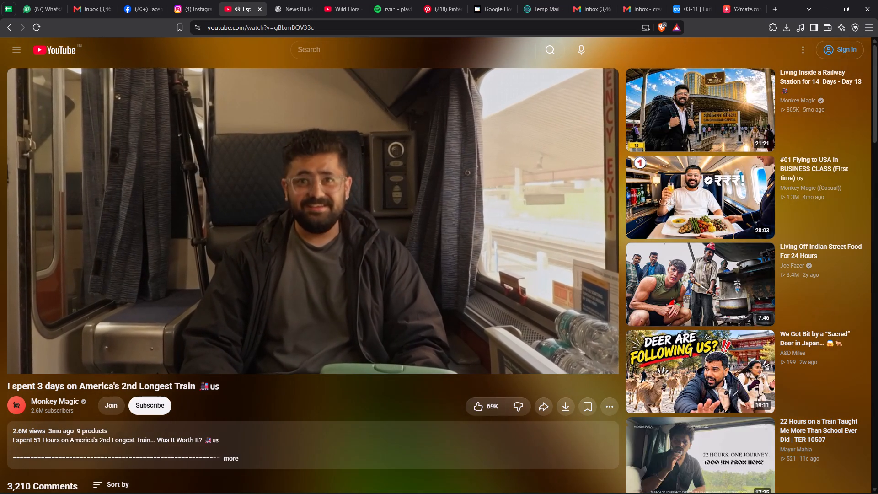
# Skip forward through the YouTube video about America's 2nd longest train to about 9:31 and pause it.
pyautogui.press('Right')
pyautogui.press('Right')
pyautogui.press('Right')
pyautogui.press('Right')
pyautogui.press('Right')
pyautogui.press('Right')
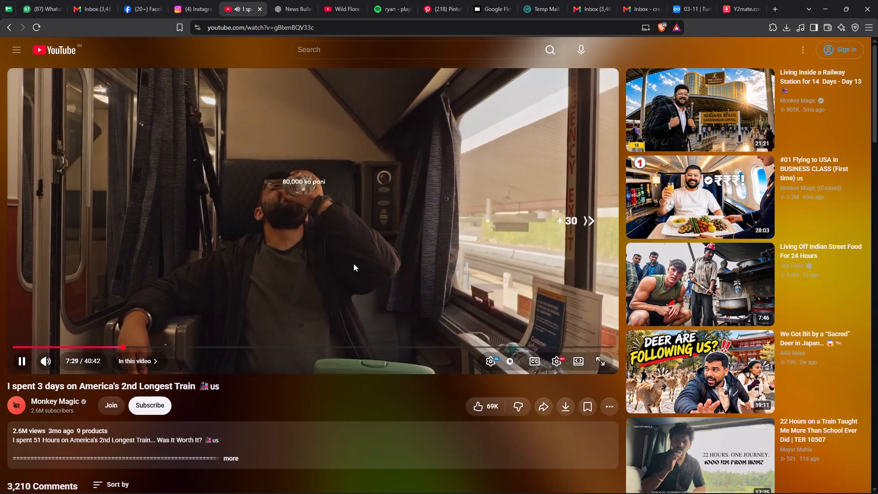
pyautogui.press('Right')
pyautogui.press('Right')
pyautogui.press('Right')
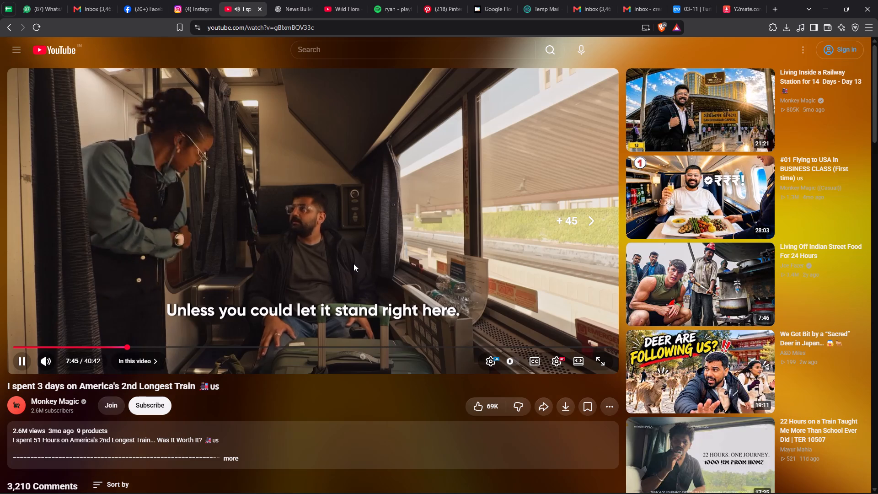
pyautogui.press('Right')
pyautogui.press('Right')
pyautogui.press('Right')
pyautogui.press('Right')
pyautogui.press('Right')
pyautogui.press('Right')
pyautogui.press('Right')
pyautogui.press('Right')
pyautogui.press('Right')
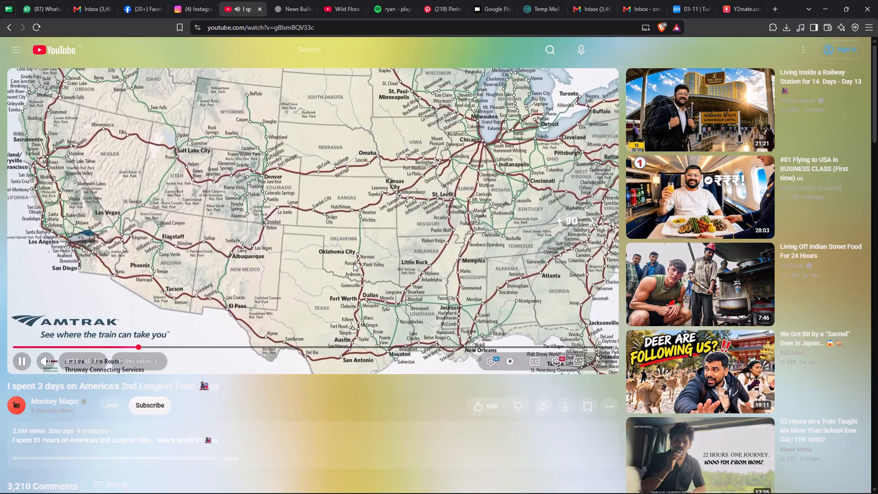
pyautogui.press('Right')
pyautogui.press('Right')
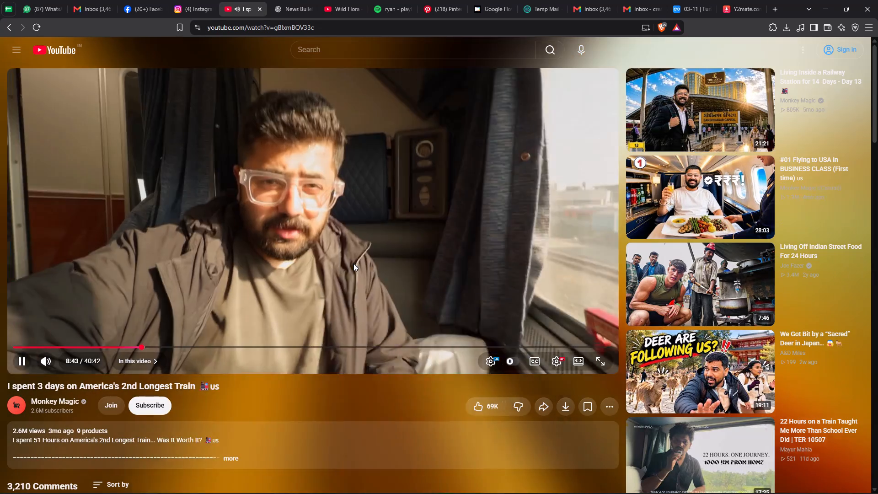
pyautogui.press('Right')
pyautogui.press('Right')
pyautogui.press('Right')
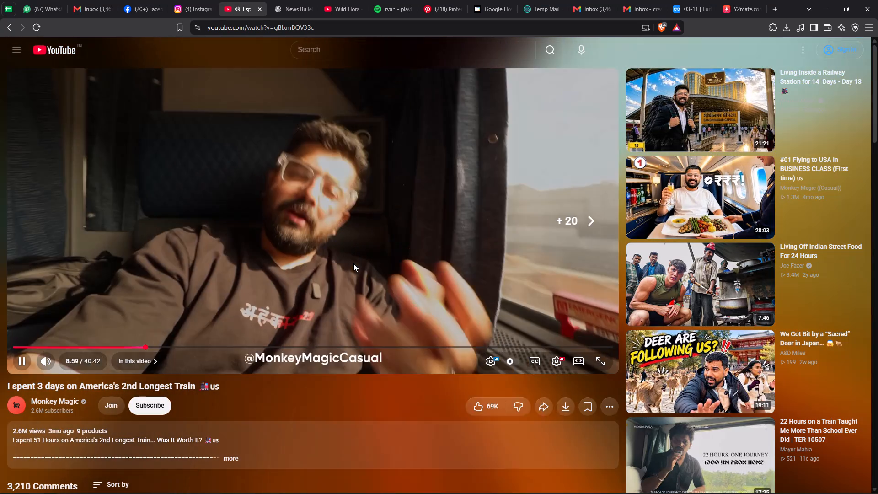
pyautogui.press('Right')
pyautogui.press('Right')
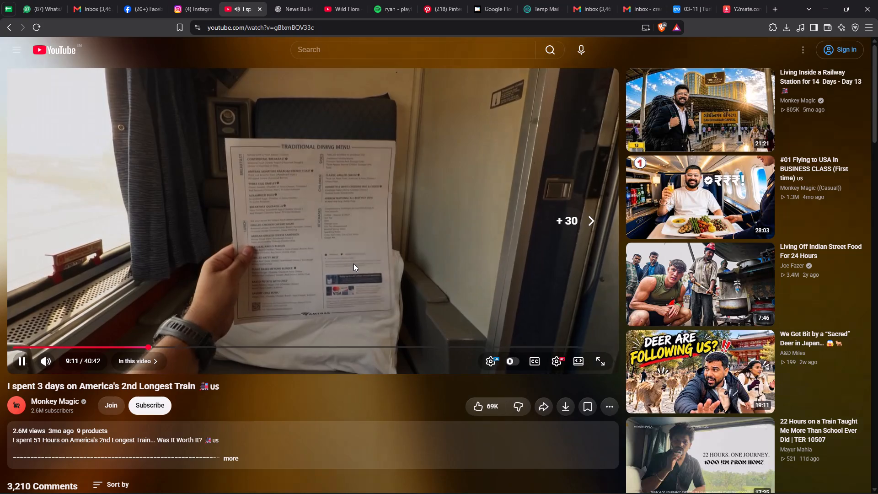
pyautogui.press('Right')
pyautogui.press('Right')
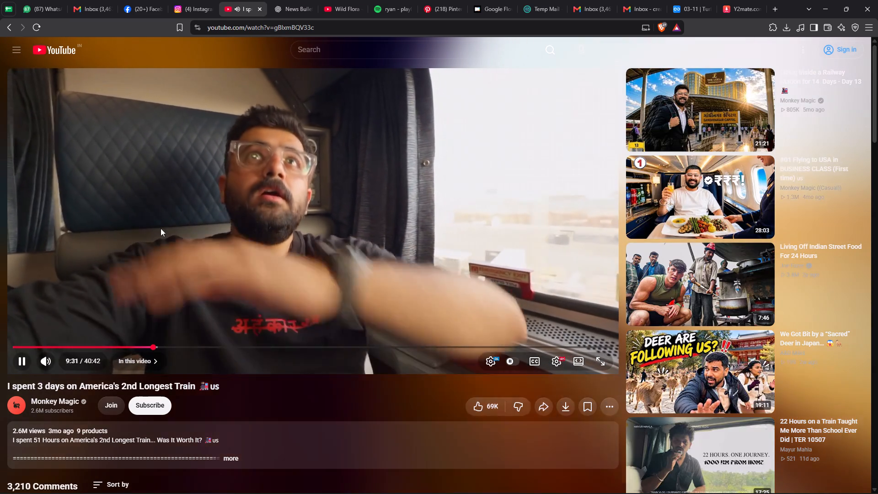
pyautogui.click(161, 228)
# Switch to Premiere and scrub the 03-11 sequence between about 7 and 37 seconds to check the footage and Hindi captions.
pyautogui.click(831, 0)
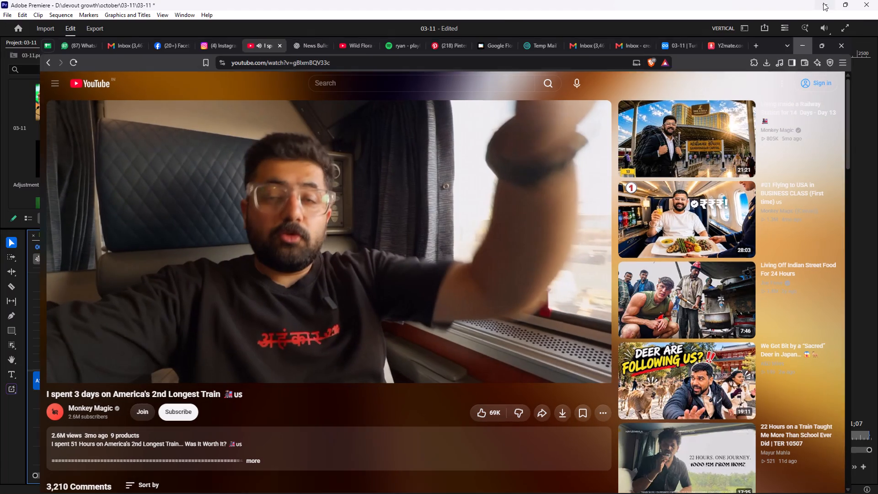
pyautogui.moveTo(219, 254); pyautogui.dragTo(157, 258)
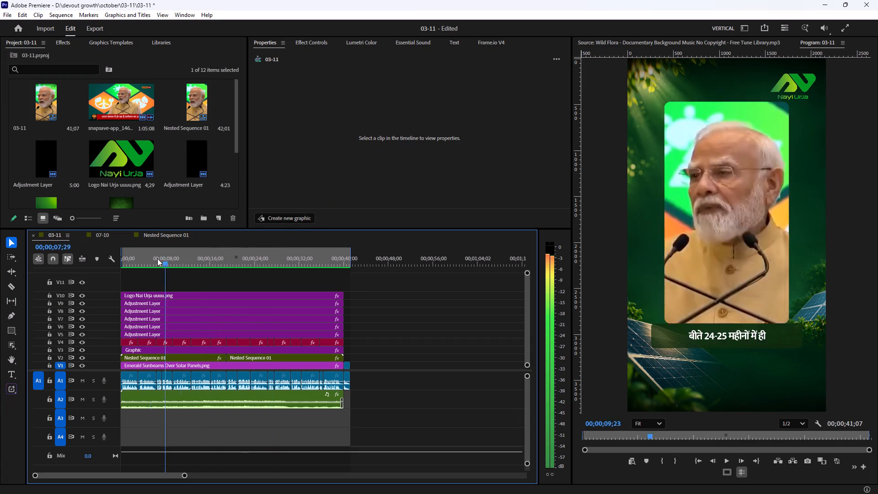
pyautogui.moveTo(157, 258); pyautogui.dragTo(209, 271)
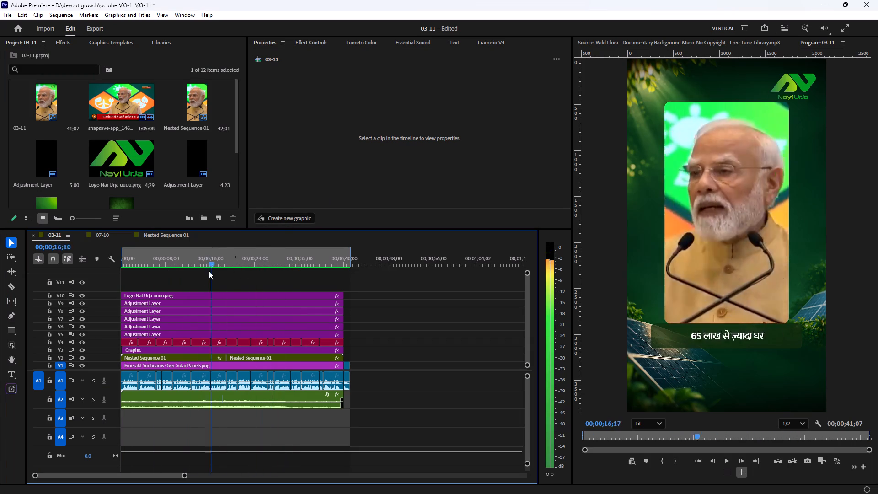
pyautogui.moveTo(209, 271); pyautogui.dragTo(248, 277)
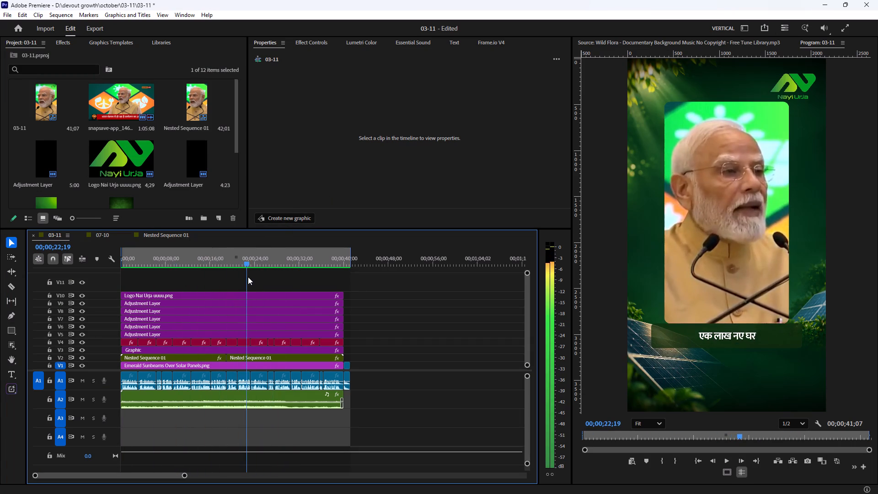
pyautogui.moveTo(248, 277); pyautogui.dragTo(239, 276)
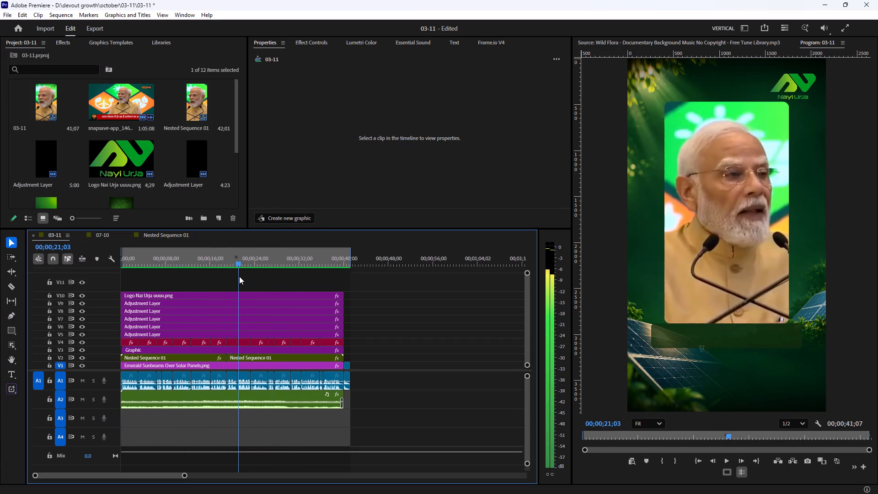
pyautogui.moveTo(239, 276); pyautogui.dragTo(240, 276)
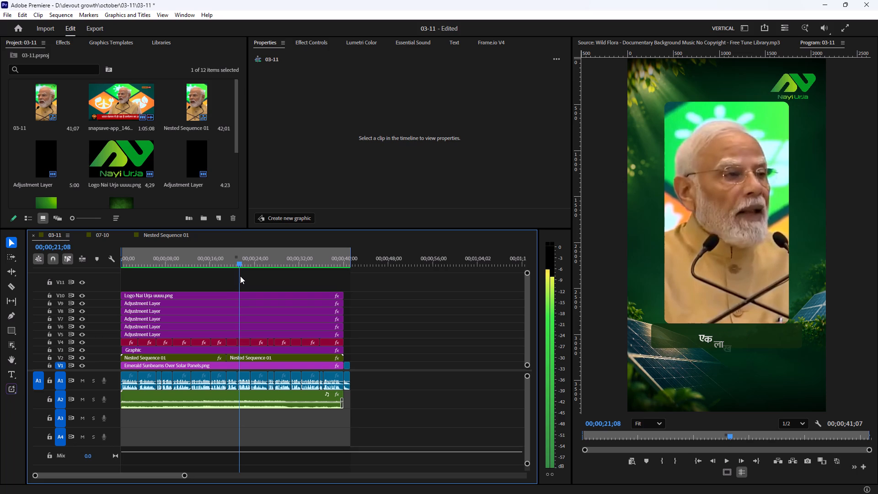
pyautogui.moveTo(240, 276); pyautogui.dragTo(271, 271)
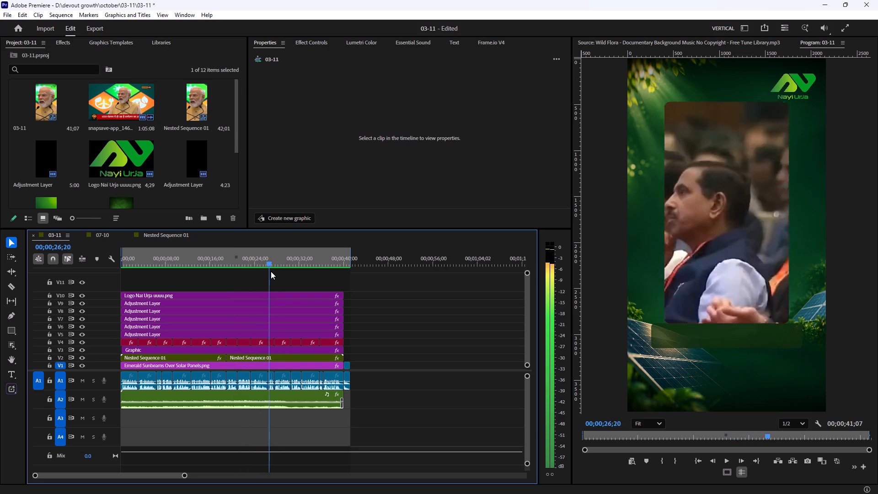
pyautogui.moveTo(271, 271); pyautogui.dragTo(332, 268)
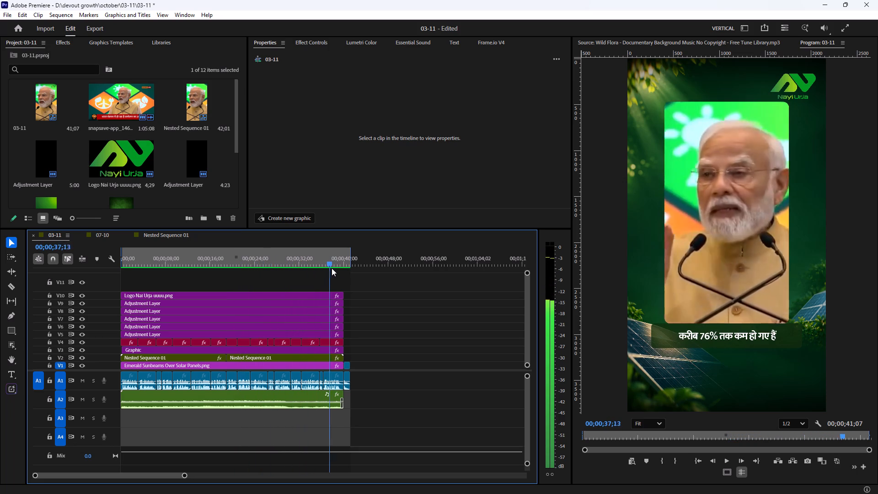
pyautogui.moveTo(332, 268); pyautogui.dragTo(301, 270)
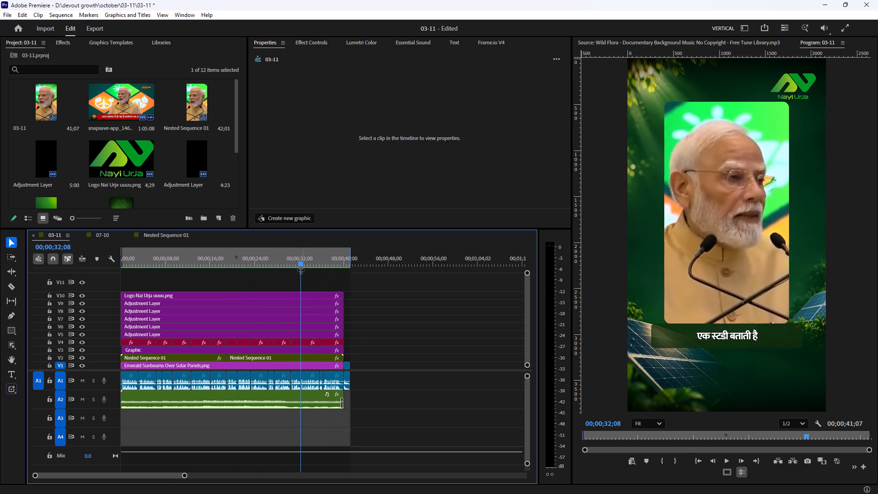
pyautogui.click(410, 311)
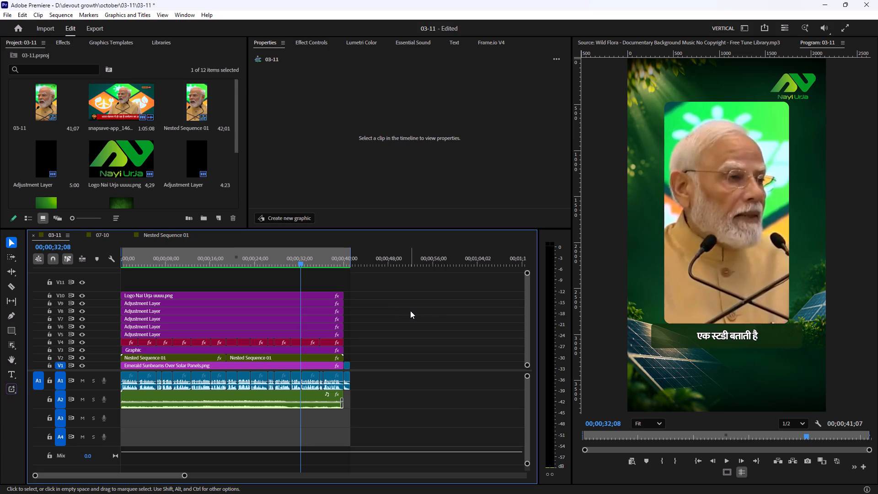
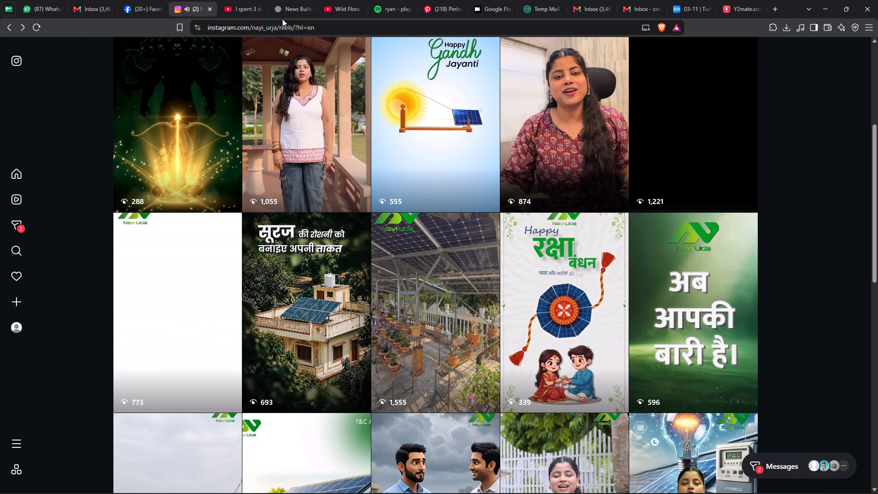
# Minimize the browser window showing the nayi_urja Instagram reels page.
pyautogui.click(824, 0)
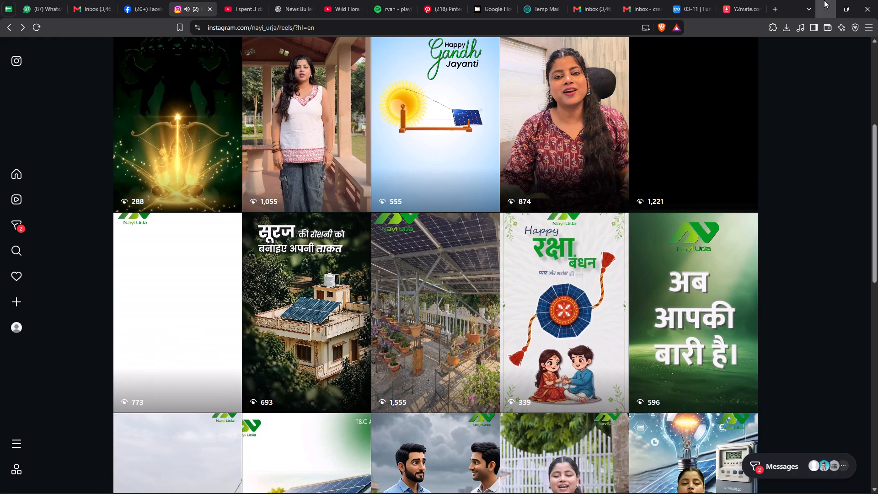